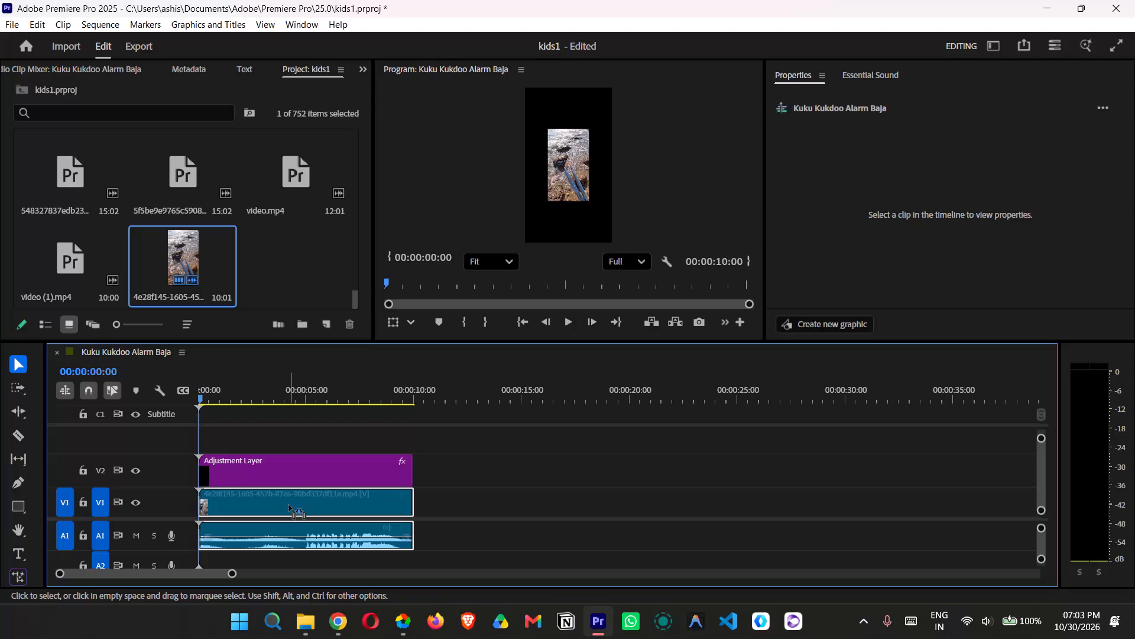
Extend the end of the adjustment layer on V2 by one frame to match the clip beneath it.
{"action": "left_click", "coordinate": [415, 471]}
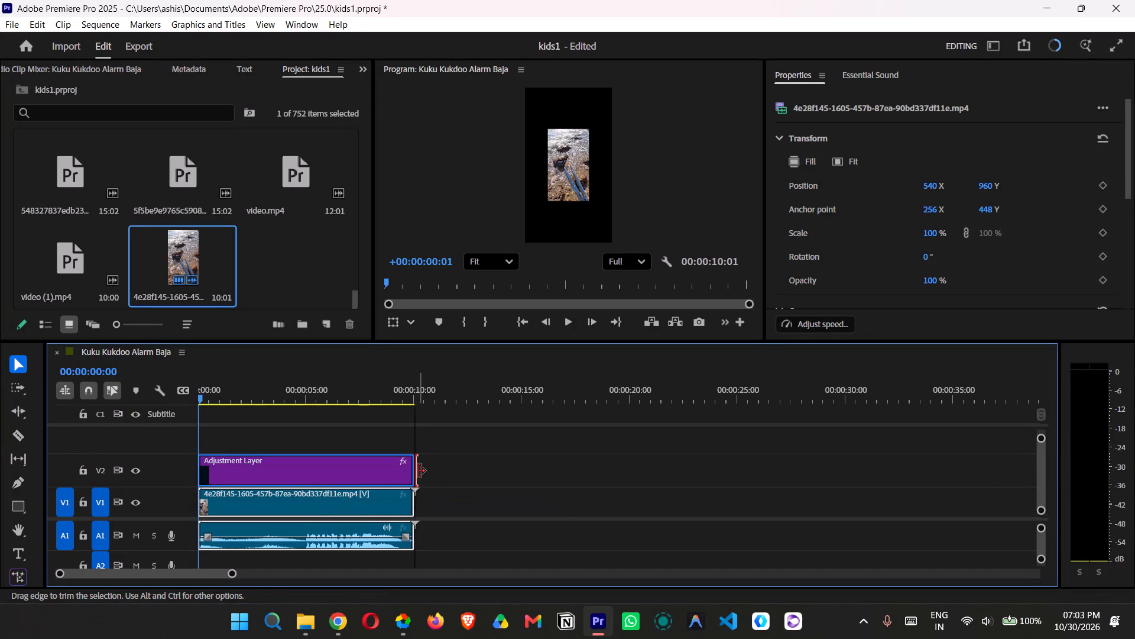
{"action": "left_click", "coordinate": [458, 479]}
Scale the 4e28f145 clip on V1 to fill the frame.
{"action": "left_click", "coordinate": [356, 510]}
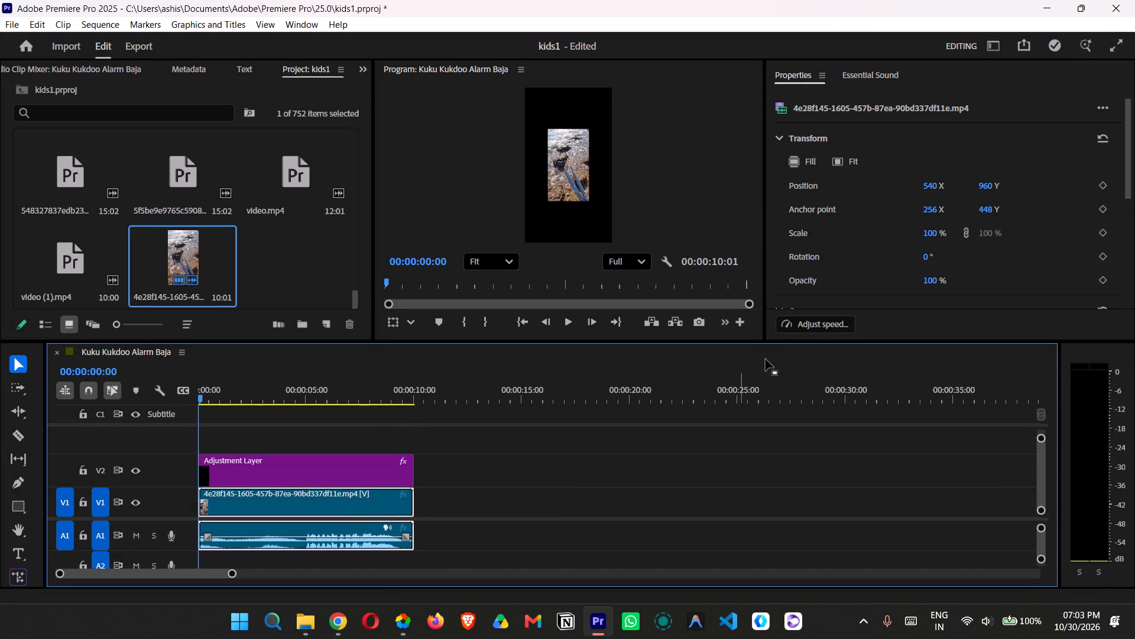
{"action": "left_click", "coordinate": [794, 164]}
{"action": "left_click", "coordinate": [806, 152]}
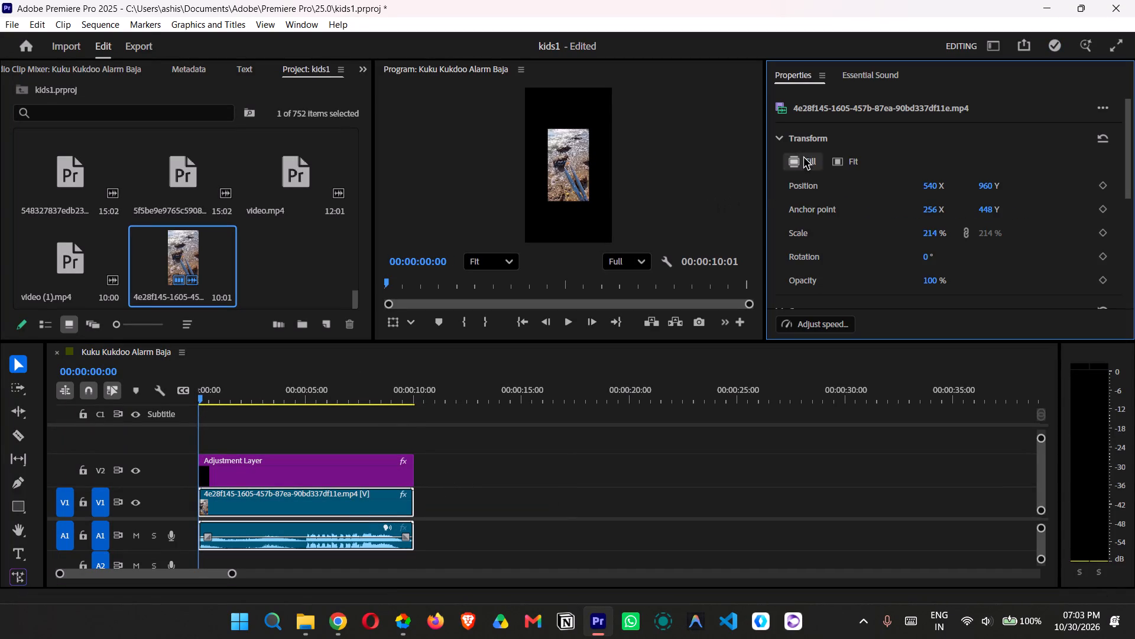
{"action": "left_click", "coordinate": [802, 159]}
{"action": "left_click", "coordinate": [371, 506]}
{"action": "left_click", "coordinate": [552, 462]}
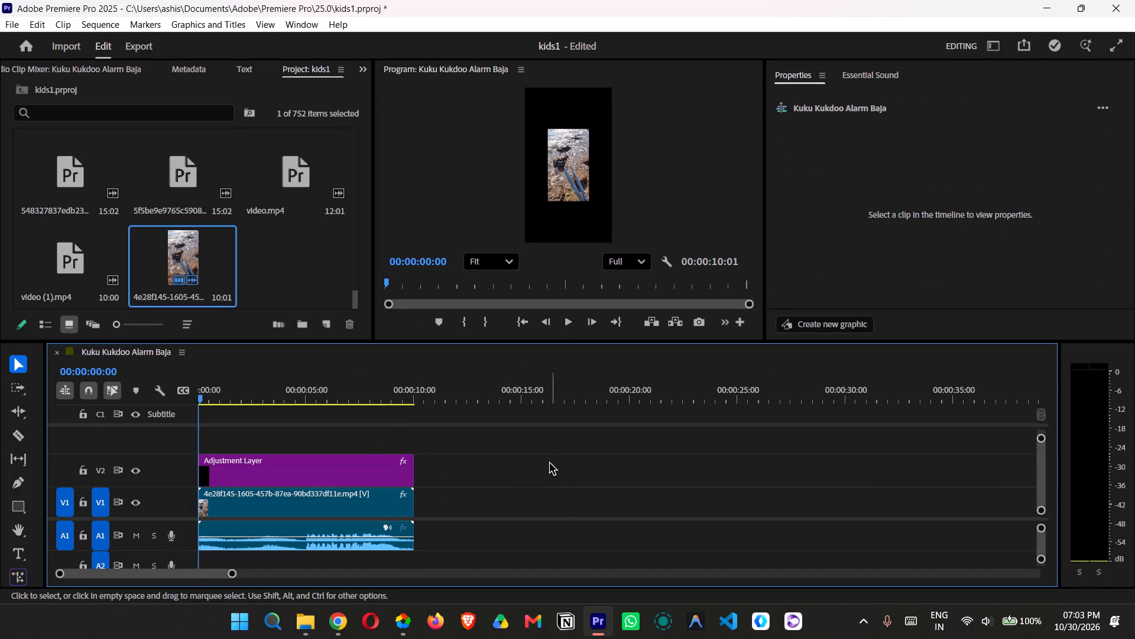
Play back the sequence and examine the 4e28f145 clip's picture both enlarged and at full-frame view.
{"action": "left_click", "coordinate": [374, 499]}
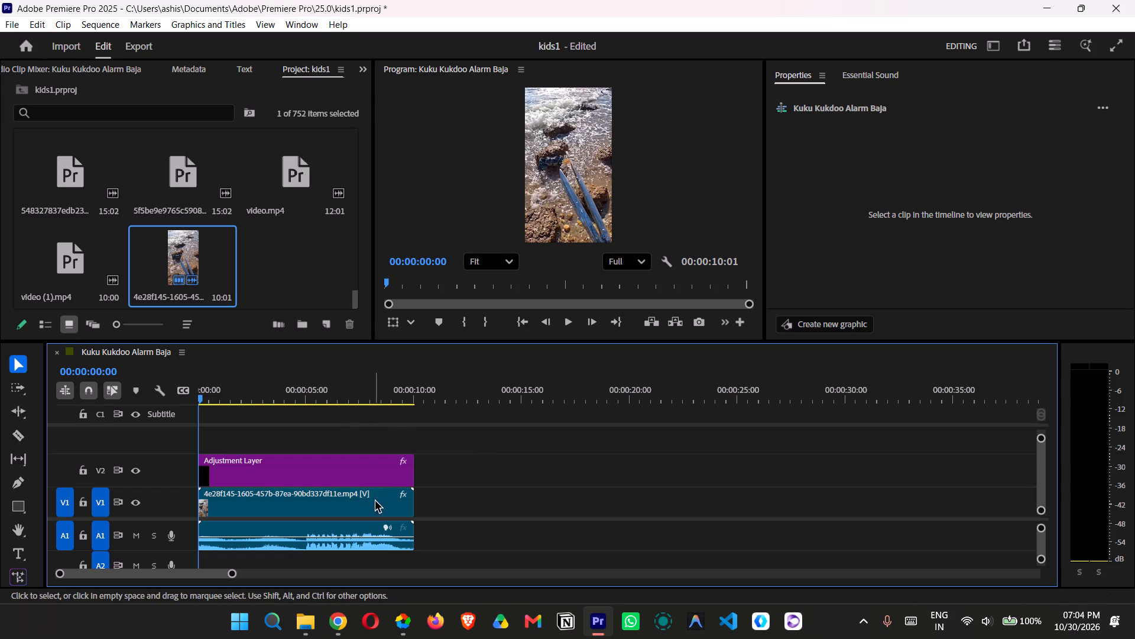
{"action": "scroll", "coordinate": [604, 243], "scroll_direction": "up", "scroll_amount": 6, "text": "ctrl"}
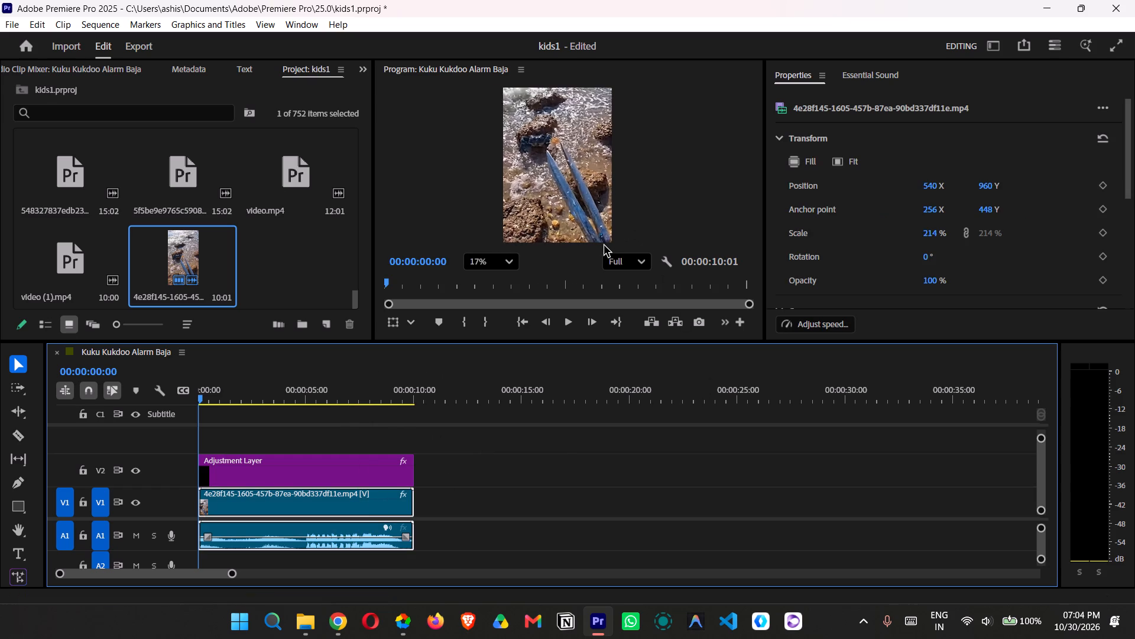
{"action": "scroll", "coordinate": [603, 243], "scroll_direction": "up", "scroll_amount": 16, "text": "ctrl"}
{"action": "key", "text": "space"}
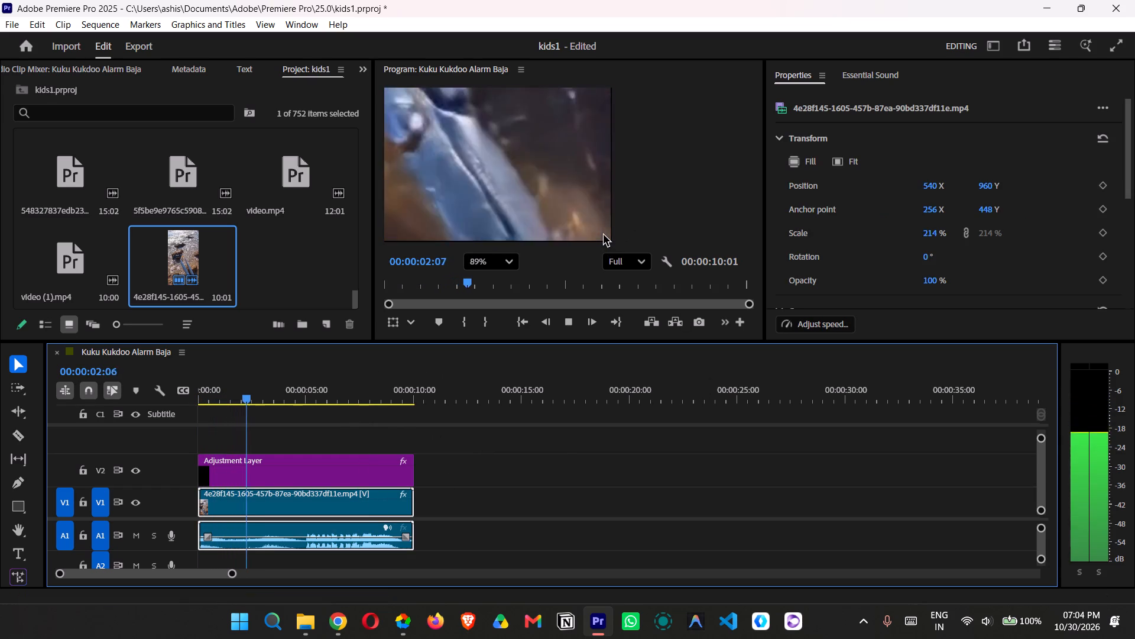
{"action": "key", "text": "space"}
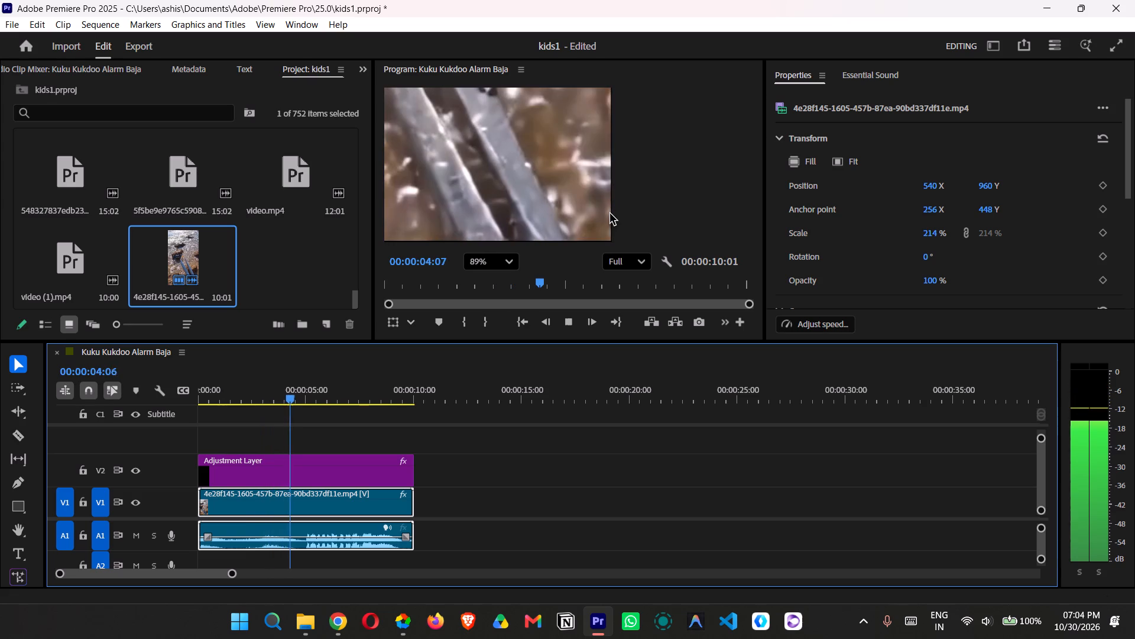
{"action": "scroll", "coordinate": [609, 211], "scroll_direction": "down", "scroll_amount": 19}
{"action": "scroll", "coordinate": [610, 214], "scroll_direction": "down", "scroll_amount": 3}
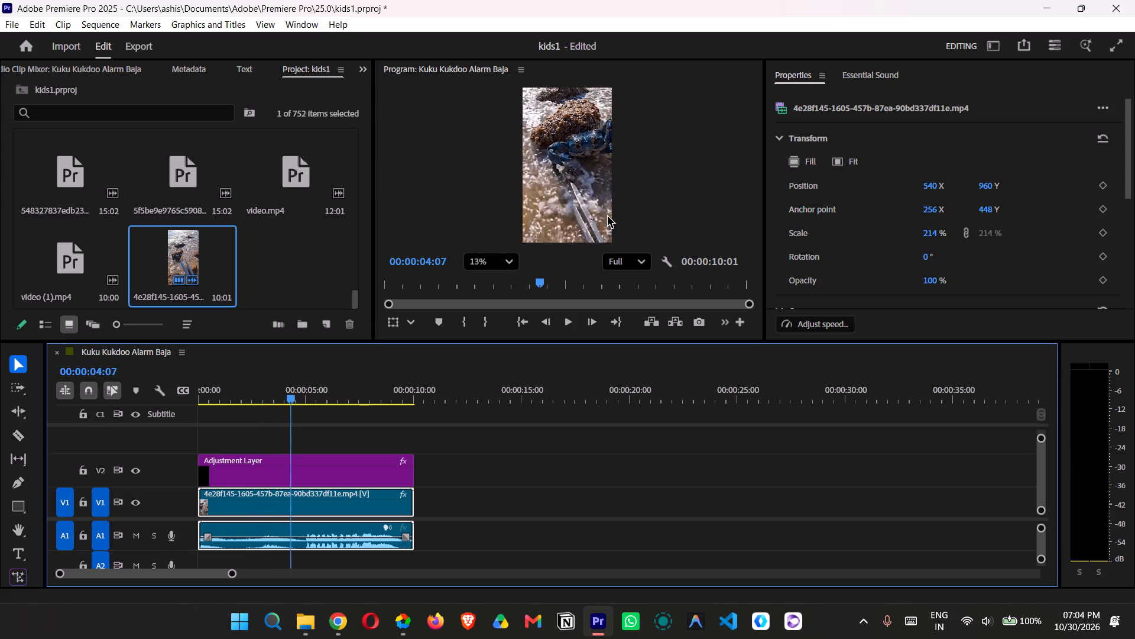
{"action": "scroll", "coordinate": [607, 214], "scroll_direction": "down", "scroll_amount": 3}
{"action": "scroll", "coordinate": [633, 227], "scroll_direction": "up", "scroll_amount": 3}
{"action": "key", "text": "space"}
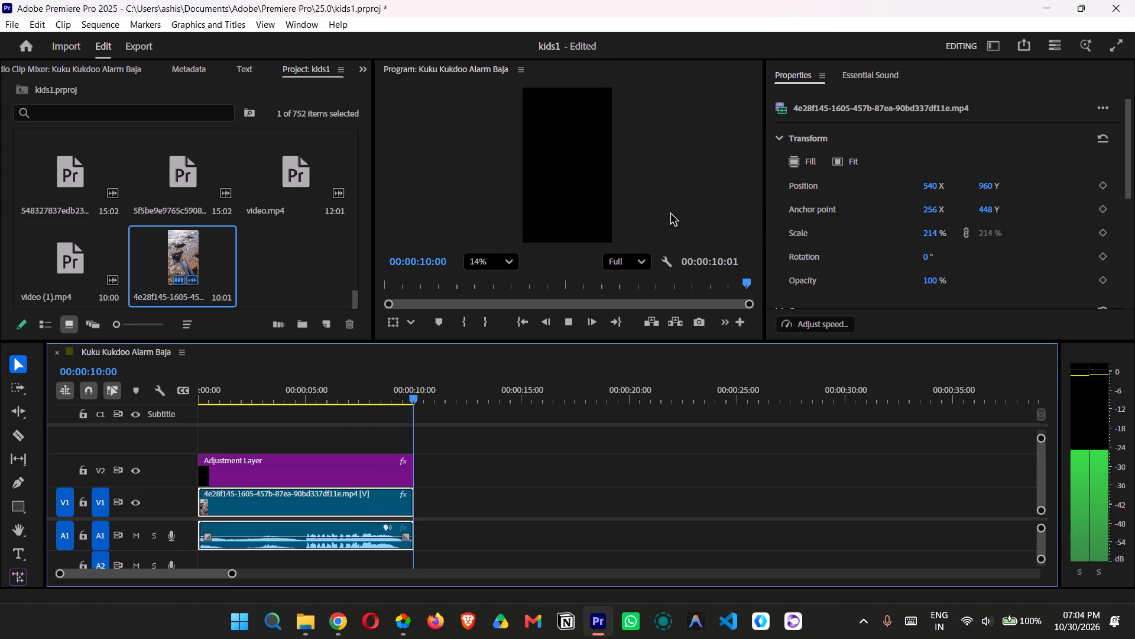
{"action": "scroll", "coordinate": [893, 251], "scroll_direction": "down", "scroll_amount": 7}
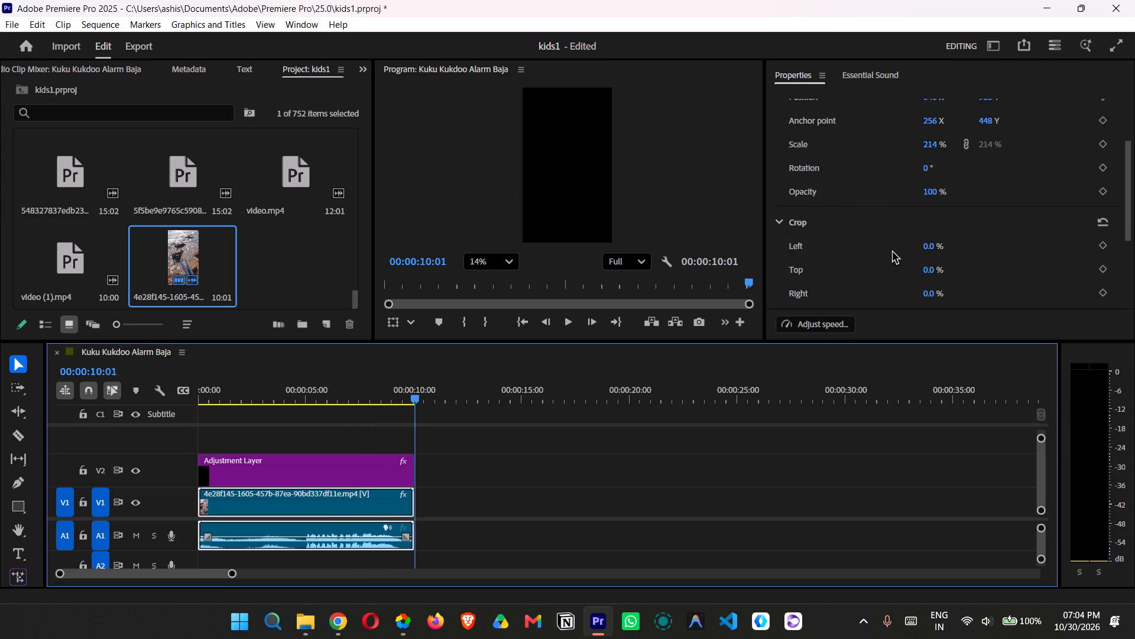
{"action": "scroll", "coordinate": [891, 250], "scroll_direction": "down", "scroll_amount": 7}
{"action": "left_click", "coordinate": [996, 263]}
Quick-export the Kuku Kukdoo Alarm Baja sequence as sequence-01.mp4 in the Videos to upload folder, using the Match Source - Adaptive Medium Bitrate preset.
{"action": "left_click", "coordinate": [1017, 44]}
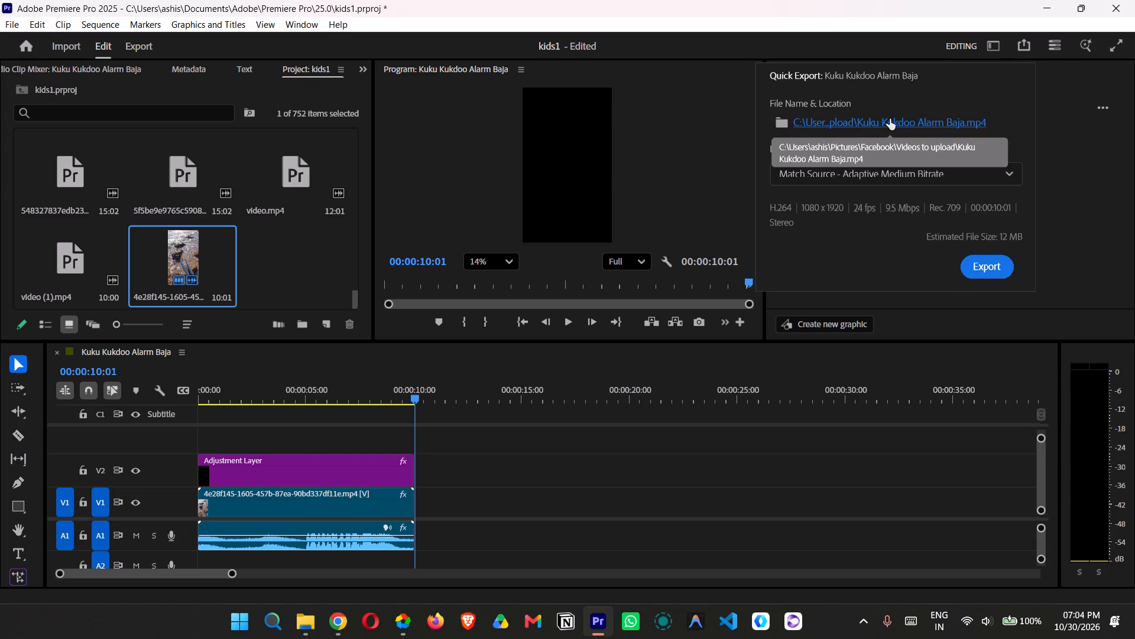
{"action": "left_click", "coordinate": [890, 119]}
{"action": "scroll", "coordinate": [270, 126], "scroll_direction": "down", "scroll_amount": 5}
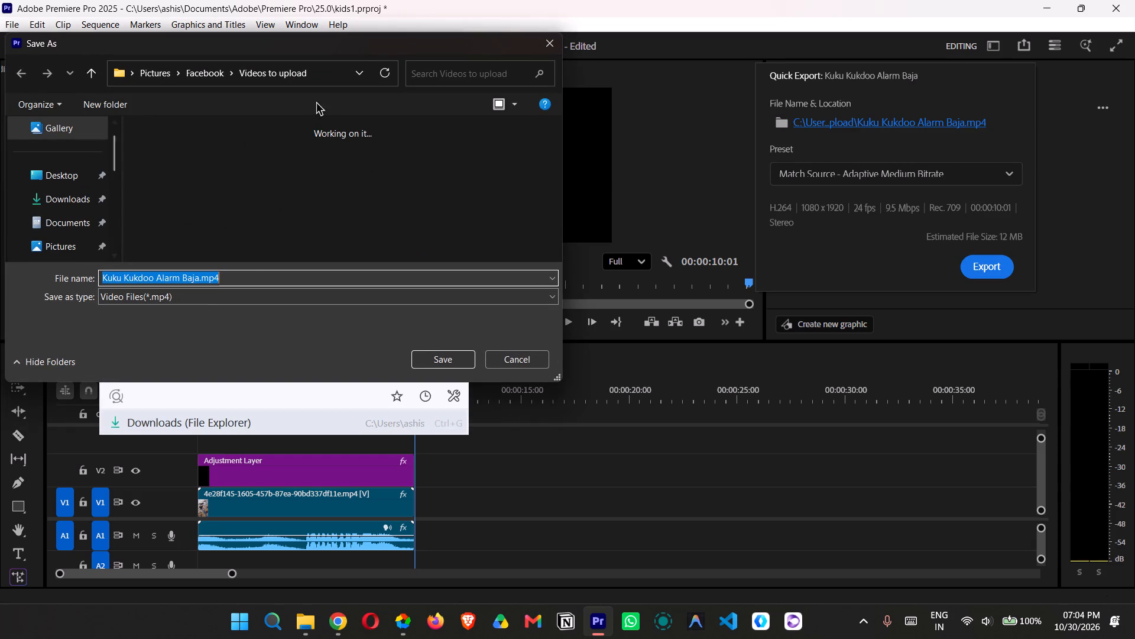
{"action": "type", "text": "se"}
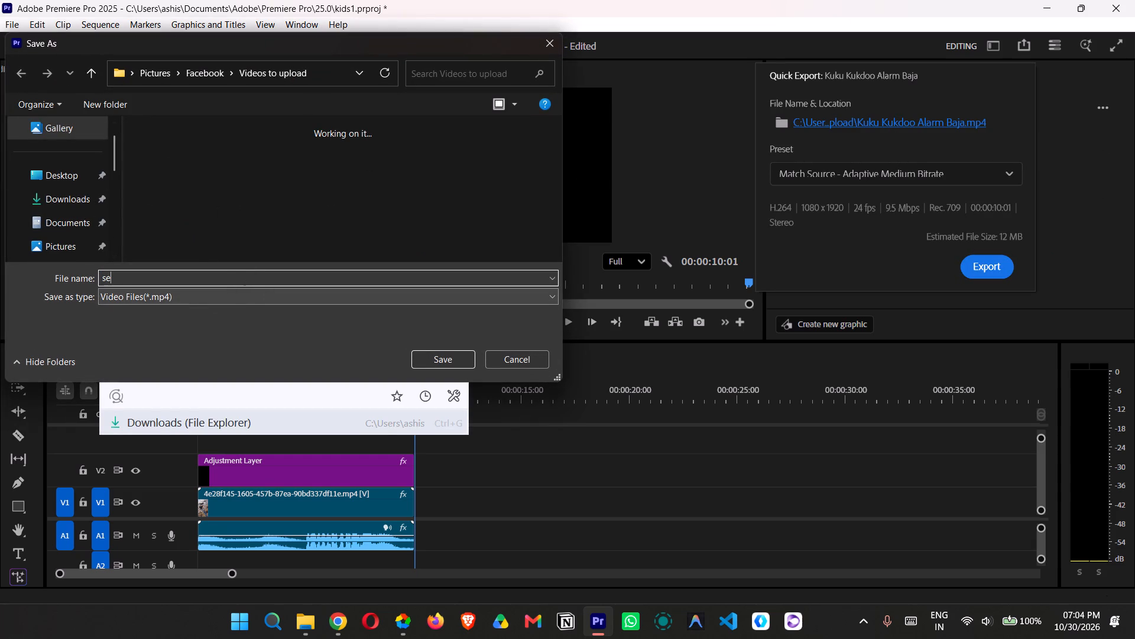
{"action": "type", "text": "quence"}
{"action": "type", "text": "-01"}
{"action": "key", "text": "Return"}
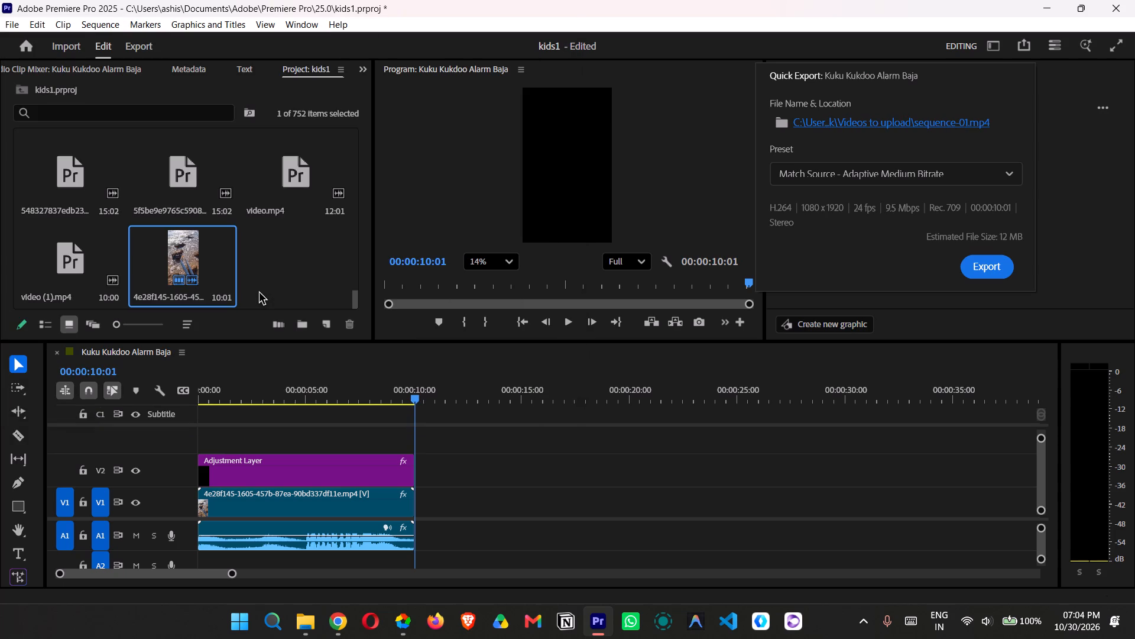
{"action": "left_click", "coordinate": [997, 265]}
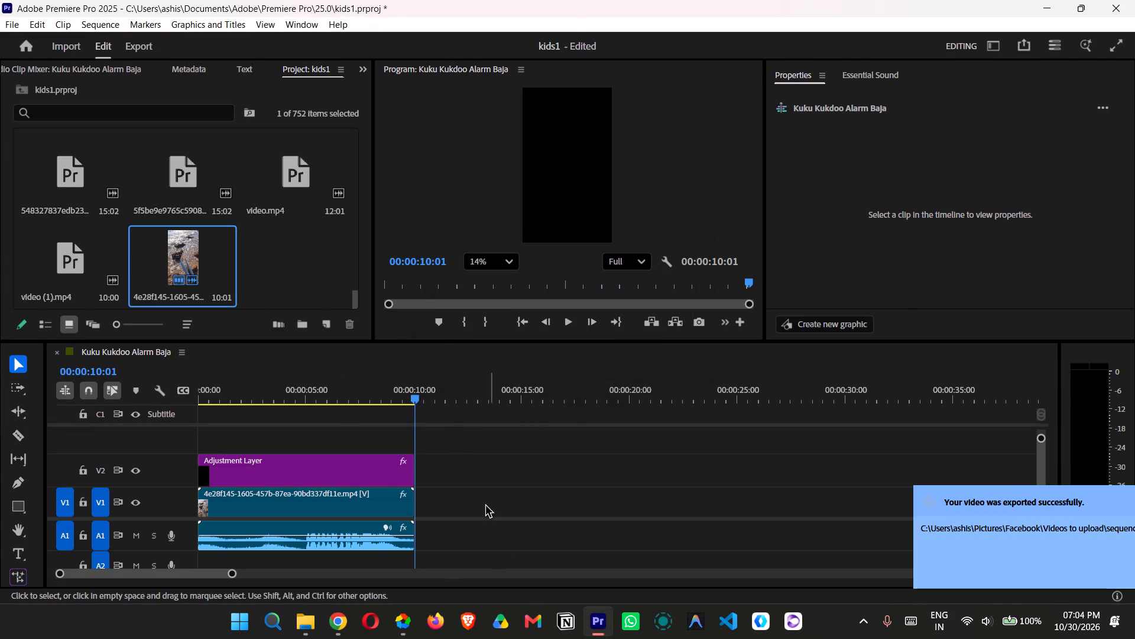
Replace the 4e28f145 clip on the timeline with the 5a9075a0 video from Downloads, placed at the start of V1.
{"action": "left_click_drag", "start_coordinate": [484, 502], "coordinate": [370, 543]}
{"action": "key", "text": "BackSpace"}
{"action": "left_click", "coordinate": [310, 626]}
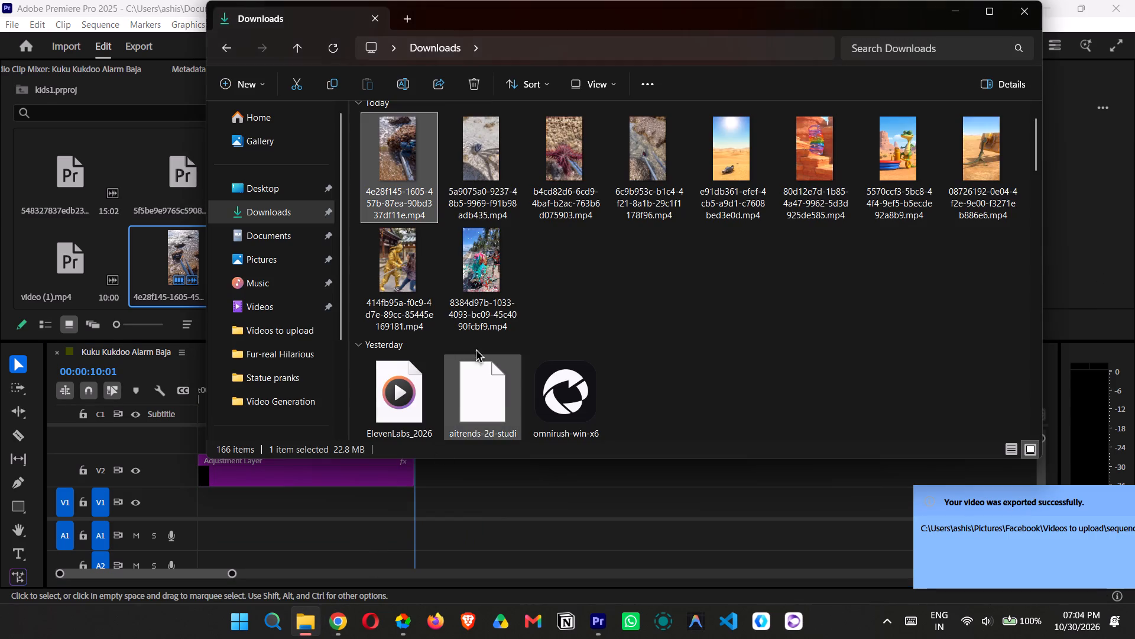
{"action": "left_click_drag", "start_coordinate": [490, 195], "coordinate": [191, 531]}
Scale the 5a9075a0 clip to fill the frame and raise its audio volume slightly.
{"action": "left_click", "coordinate": [290, 509]}
{"action": "left_click", "coordinate": [936, 236]}
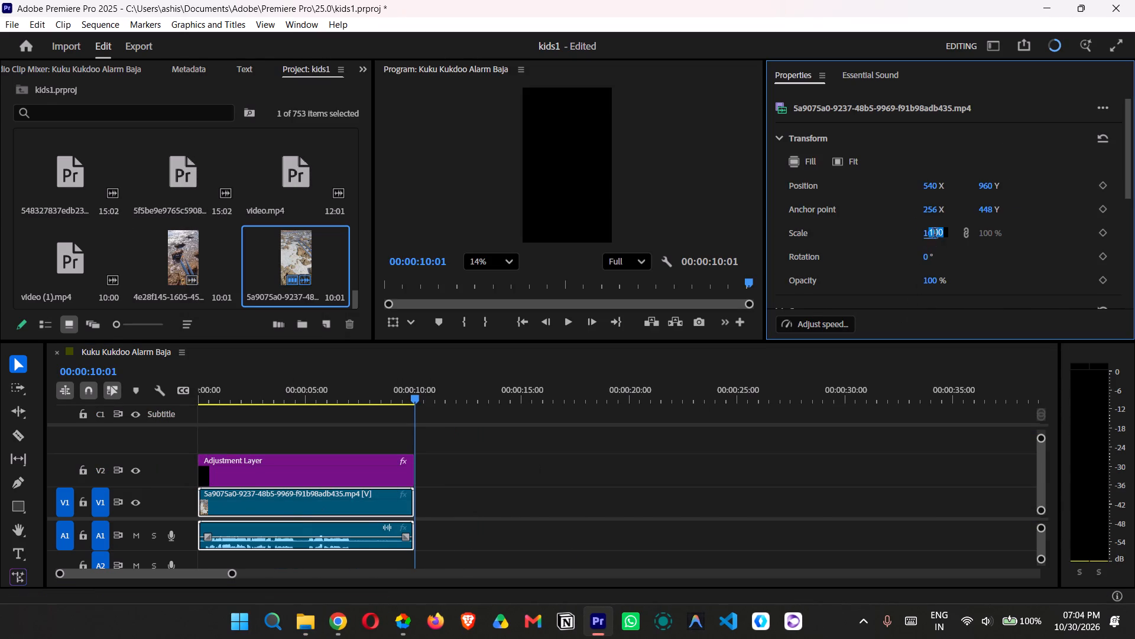
{"action": "left_click", "coordinate": [800, 159]}
{"action": "left_click_drag", "start_coordinate": [354, 390], "coordinate": [66, 389]}
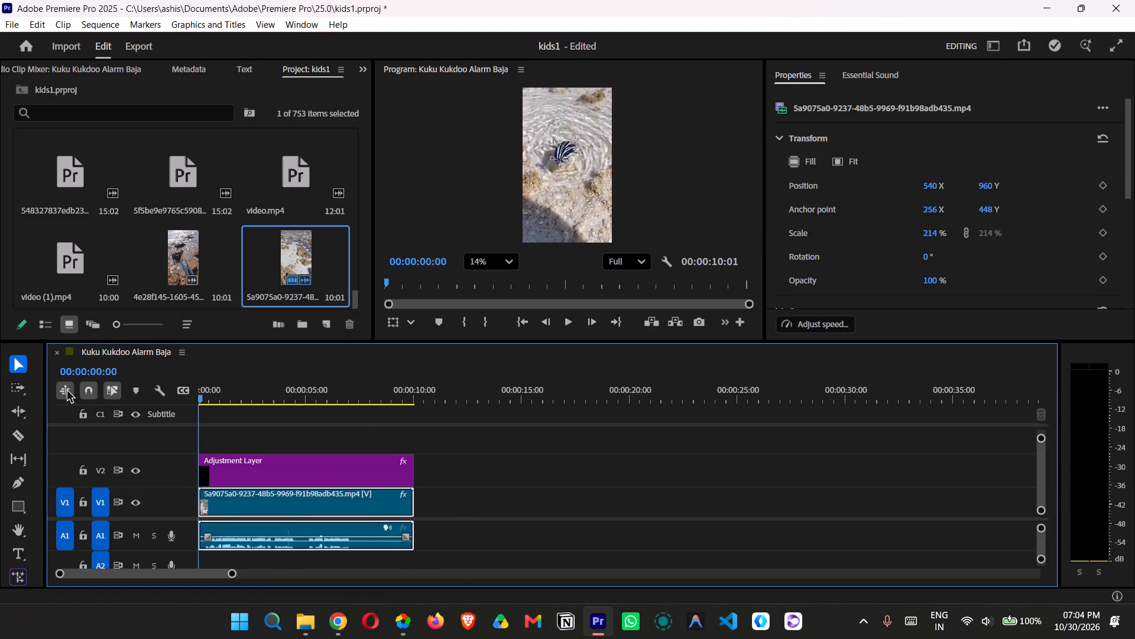
{"action": "left_click_drag", "start_coordinate": [66, 389], "coordinate": [60, 389]}
{"action": "scroll", "coordinate": [883, 240], "scroll_direction": "down", "scroll_amount": 14}
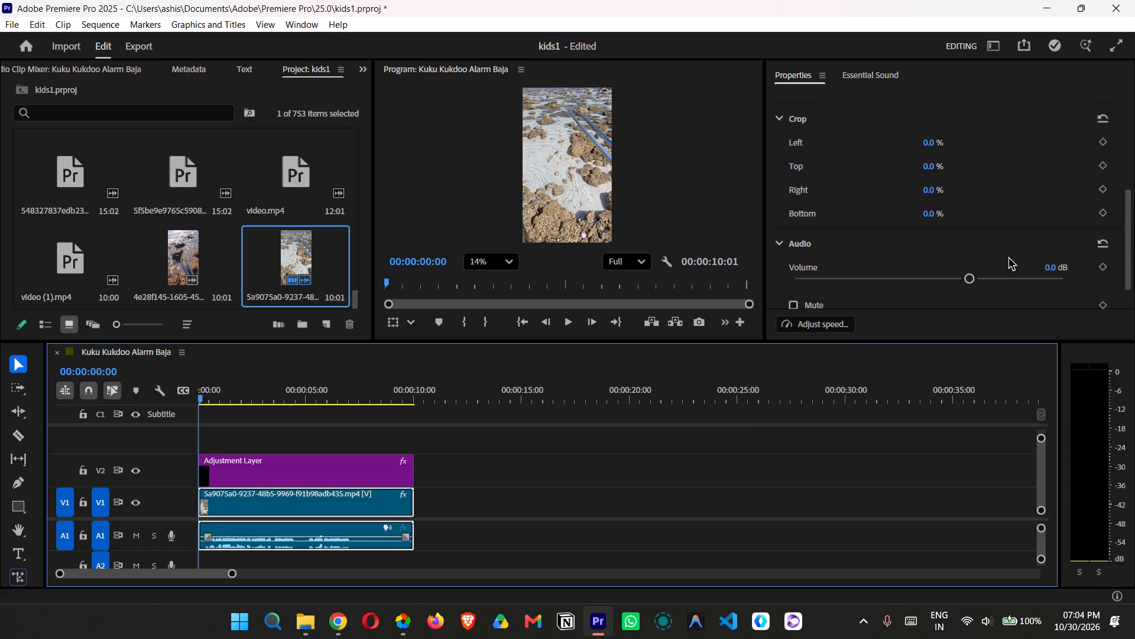
{"action": "left_click", "coordinate": [999, 262]}
Quick-export the sequence as sequence-02.mp4 into the Videos to upload folder.
{"action": "left_click", "coordinate": [1022, 44]}
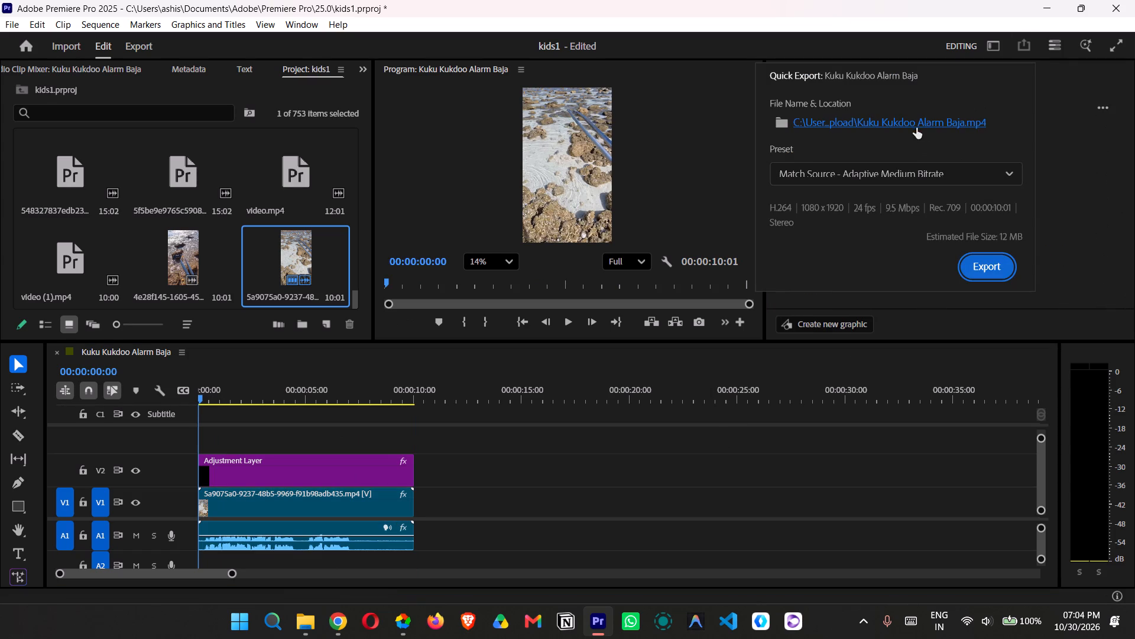
{"action": "left_click", "coordinate": [916, 124]}
{"action": "left_click", "coordinate": [186, 182]}
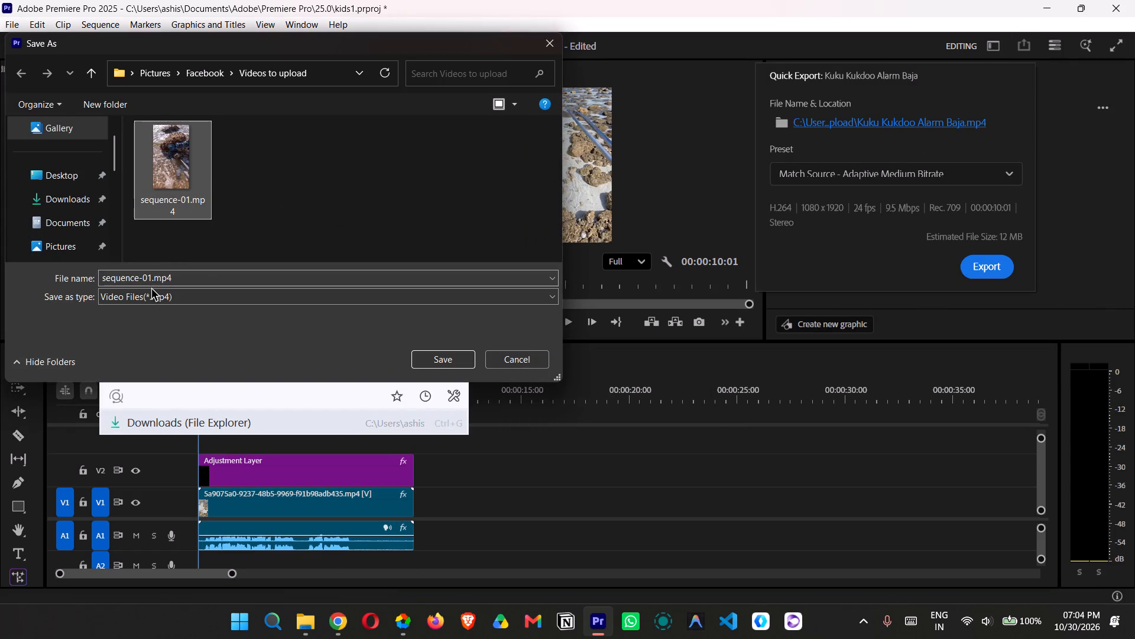
{"action": "triple_click", "coordinate": [150, 280]}
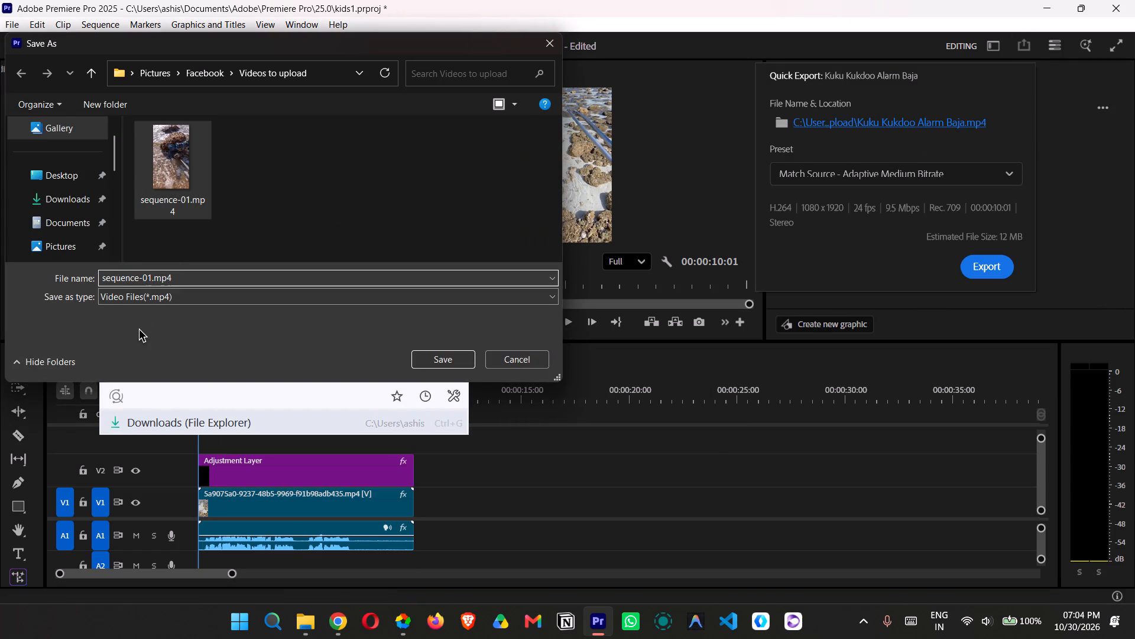
{"action": "key", "text": "BackSpace"}
{"action": "key", "text": "2"}
{"action": "key", "text": "Return"}
{"action": "left_click", "coordinate": [990, 263]}
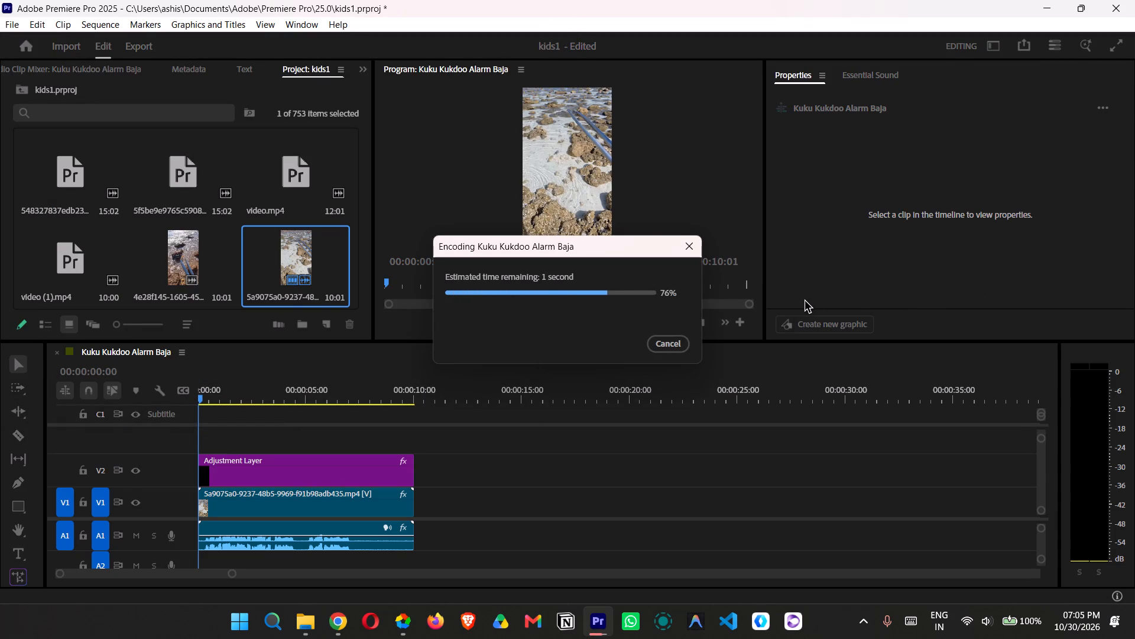
Replace the 5a9075a0 clip on the timeline with the b4cd82d6 video from Downloads, placed at the start of V1.
{"action": "left_click_drag", "start_coordinate": [464, 505], "coordinate": [289, 543]}
{"action": "key", "text": "BackSpace"}
{"action": "left_click", "coordinate": [297, 618]}
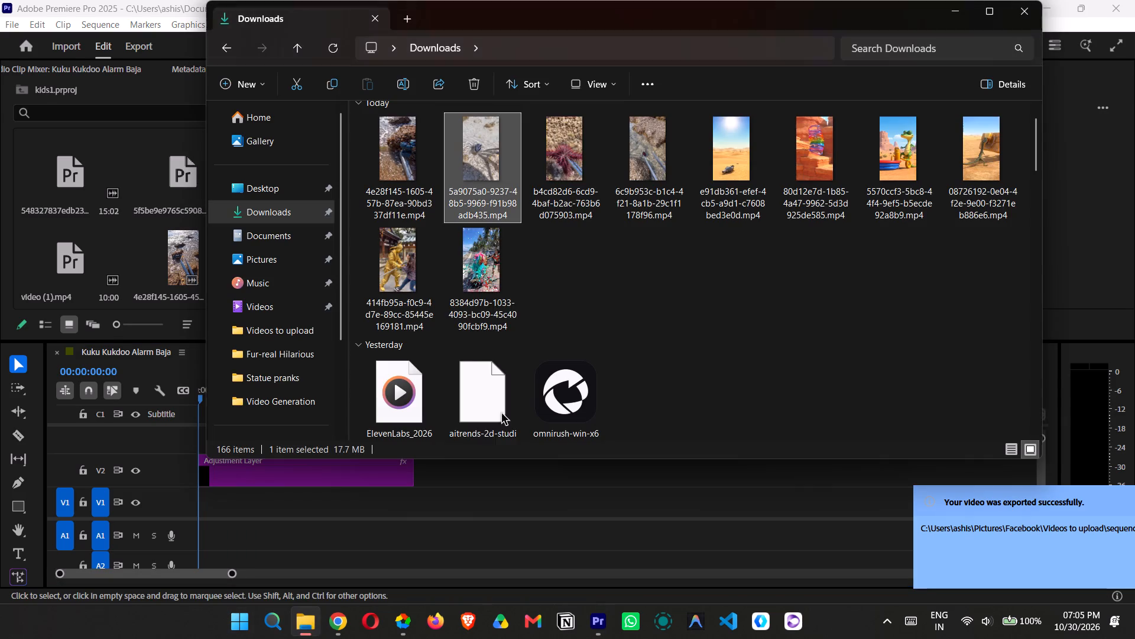
{"action": "left_click_drag", "start_coordinate": [576, 171], "coordinate": [173, 505]}
Scale the b4cd82d6 clip to fill the frame and set its audio volume to about 2.7 dB.
{"action": "left_click", "coordinate": [371, 505]}
{"action": "left_click", "coordinate": [933, 230]}
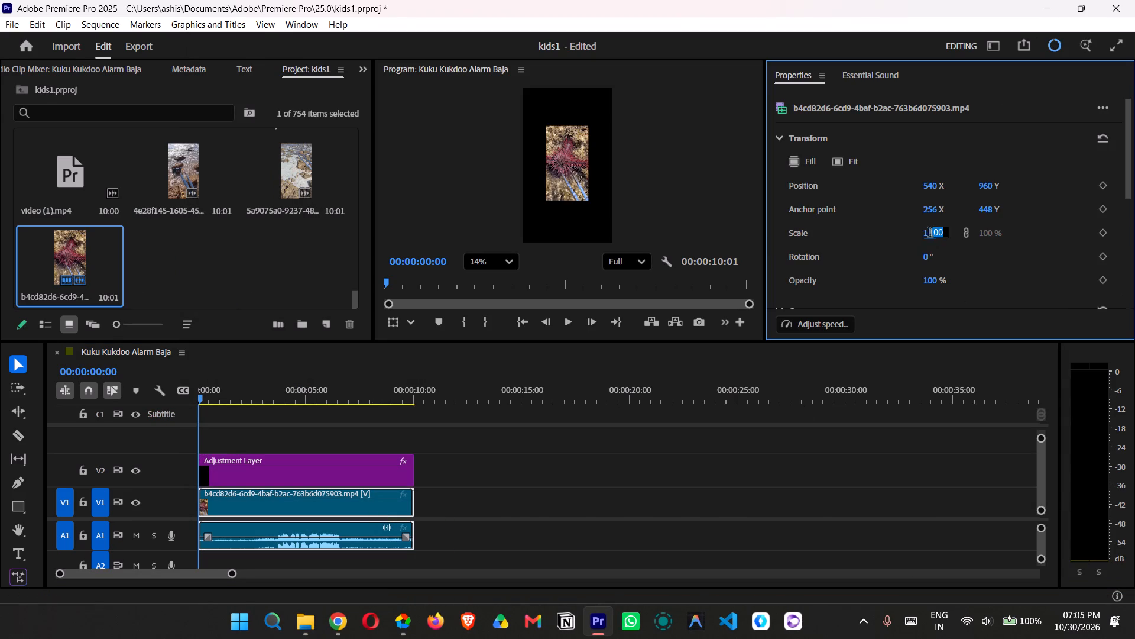
{"action": "left_click", "coordinate": [805, 157]}
{"action": "scroll", "coordinate": [869, 241], "scroll_direction": "down", "scroll_amount": 4}
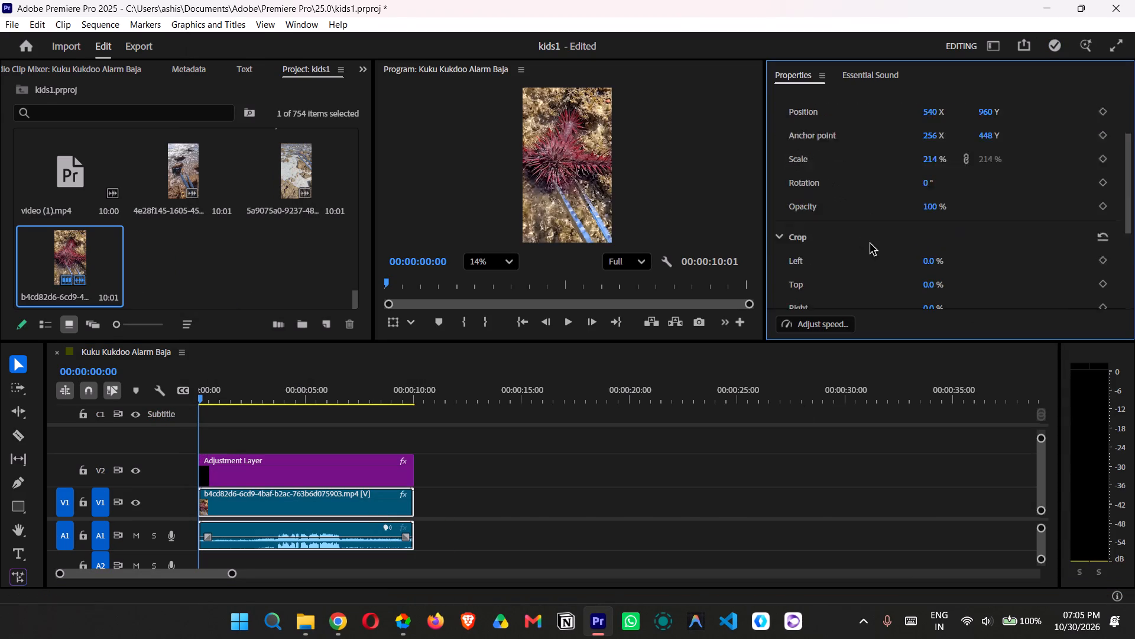
{"action": "scroll", "coordinate": [869, 241], "scroll_direction": "down", "scroll_amount": 10}
{"action": "left_click", "coordinate": [992, 263]}
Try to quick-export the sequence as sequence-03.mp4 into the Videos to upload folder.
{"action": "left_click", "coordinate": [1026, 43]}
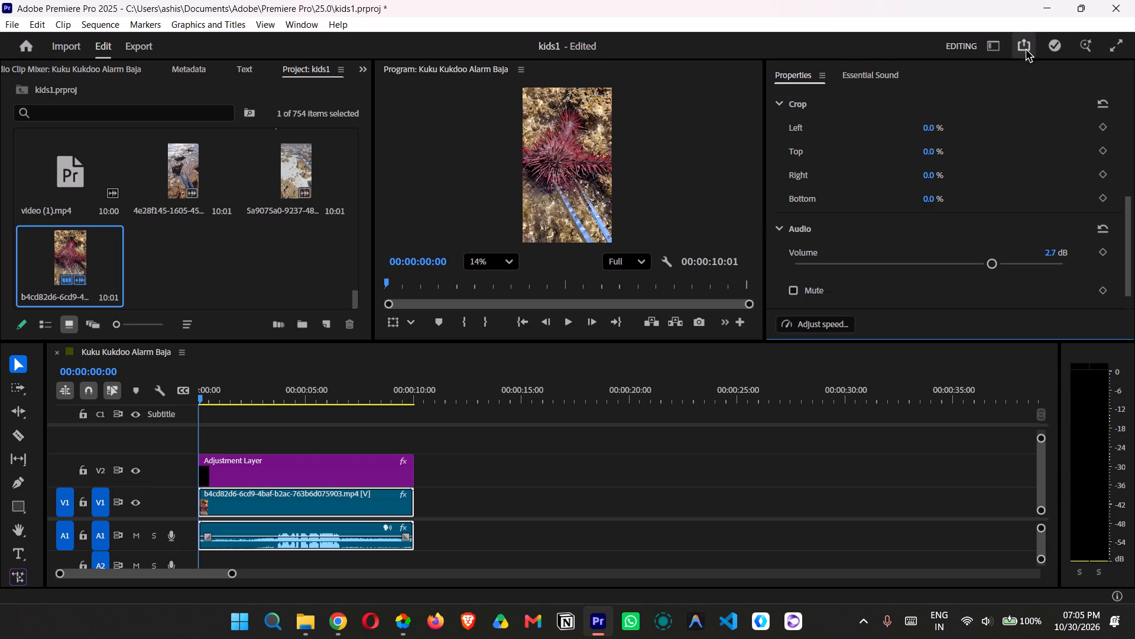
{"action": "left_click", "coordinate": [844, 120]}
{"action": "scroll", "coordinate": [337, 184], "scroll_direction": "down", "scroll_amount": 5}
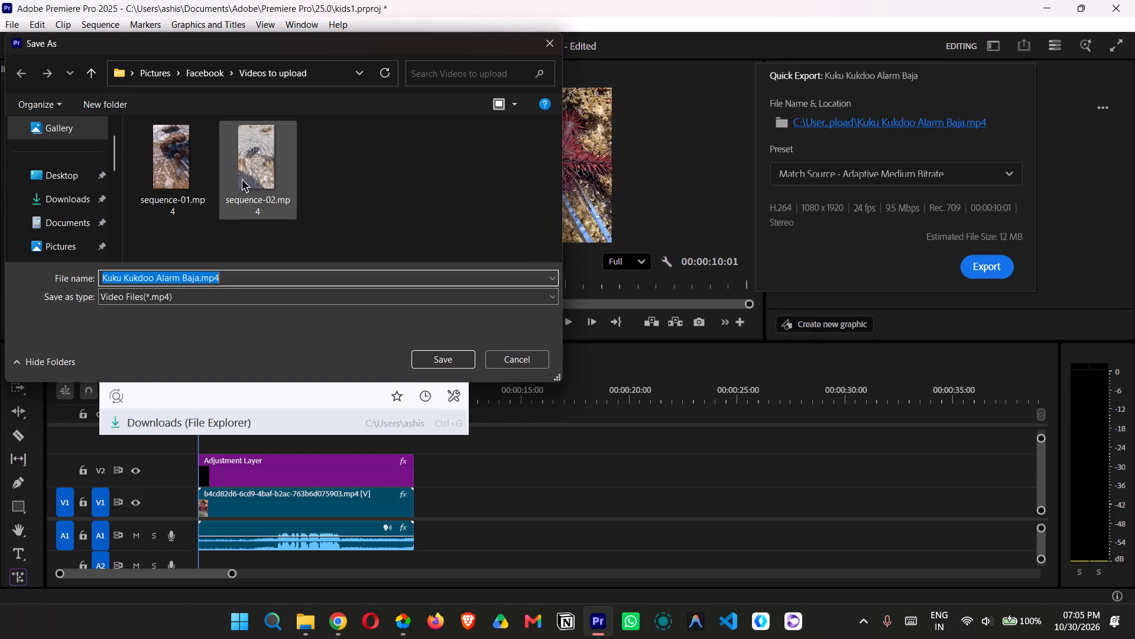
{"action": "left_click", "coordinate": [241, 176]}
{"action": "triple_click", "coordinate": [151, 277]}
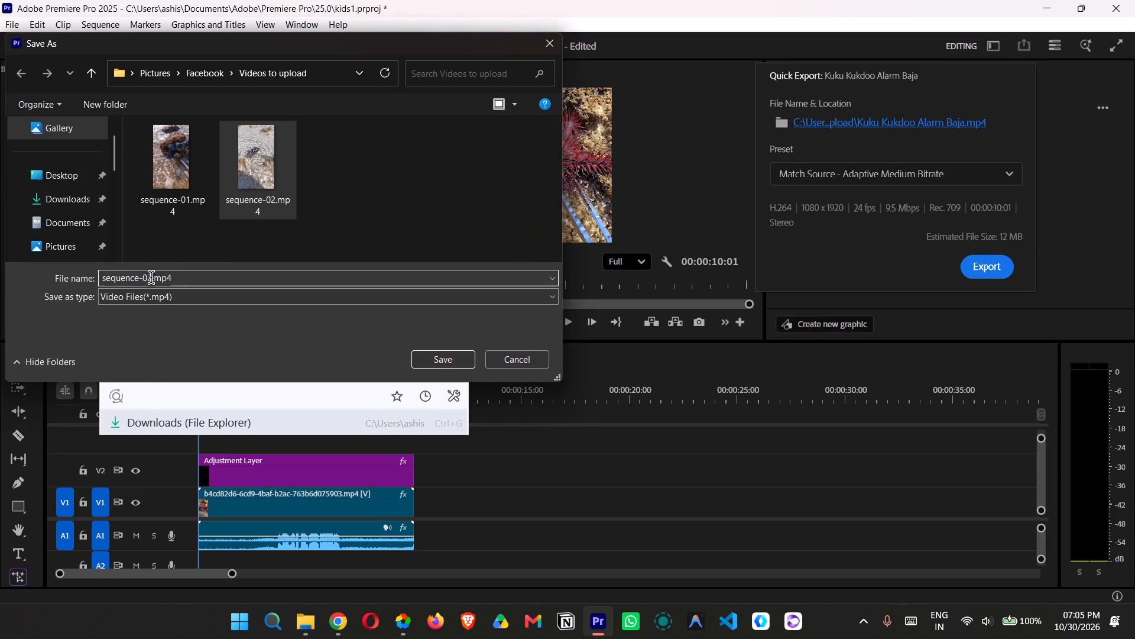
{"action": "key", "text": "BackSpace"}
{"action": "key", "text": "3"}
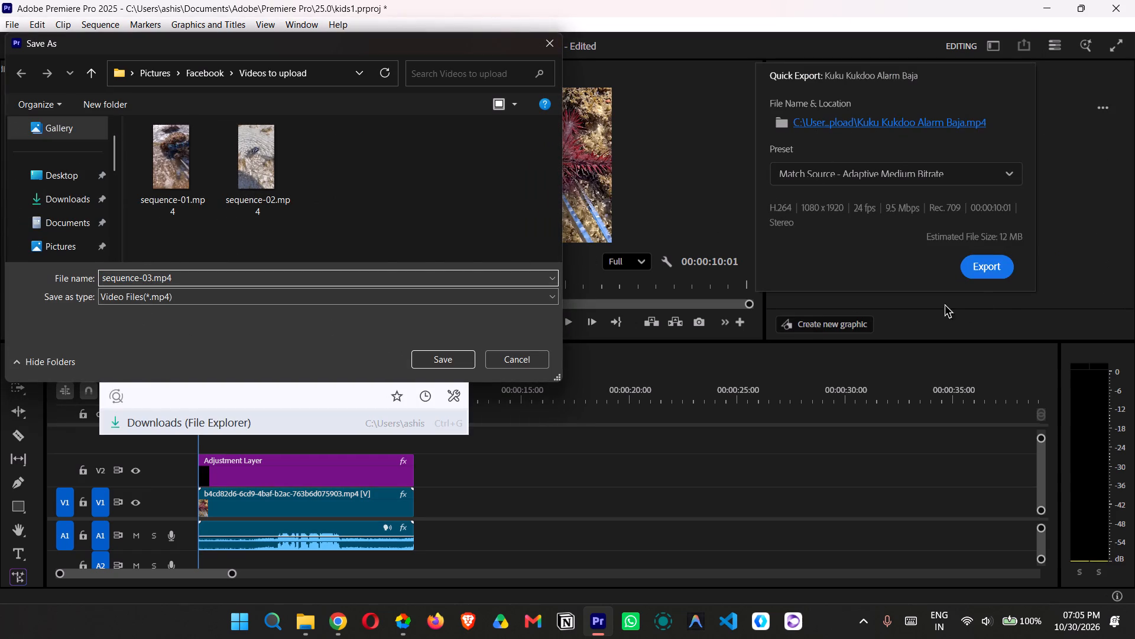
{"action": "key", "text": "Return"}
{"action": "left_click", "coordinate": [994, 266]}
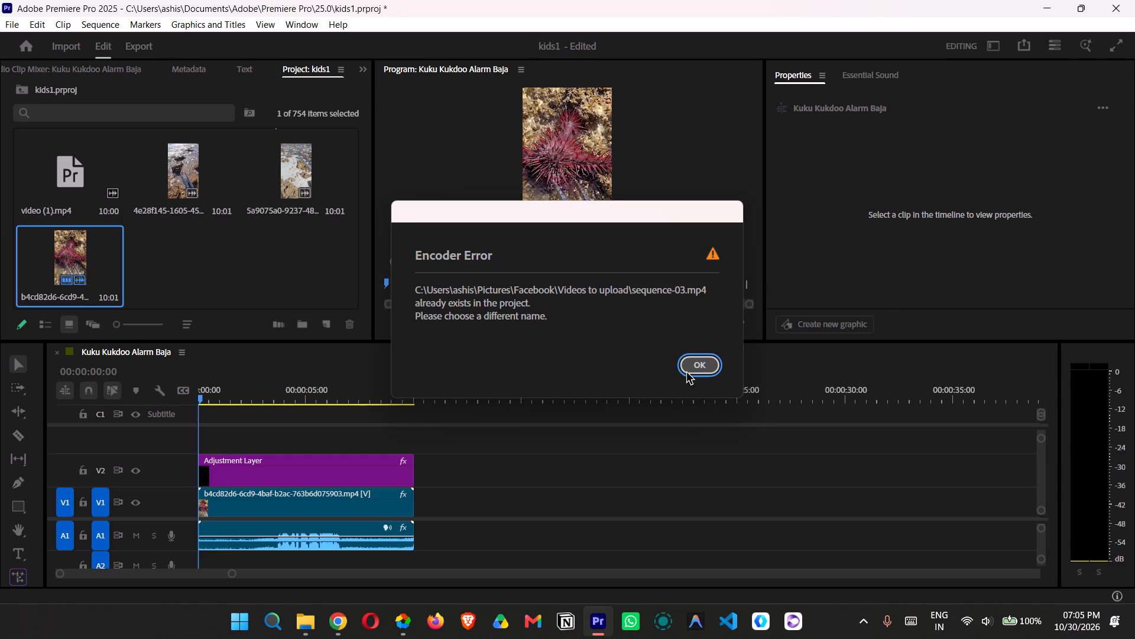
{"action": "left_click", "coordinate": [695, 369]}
Quick-export the sequence as sequence-04.mp4 into the Videos to upload folder.
{"action": "left_click", "coordinate": [1032, 53]}
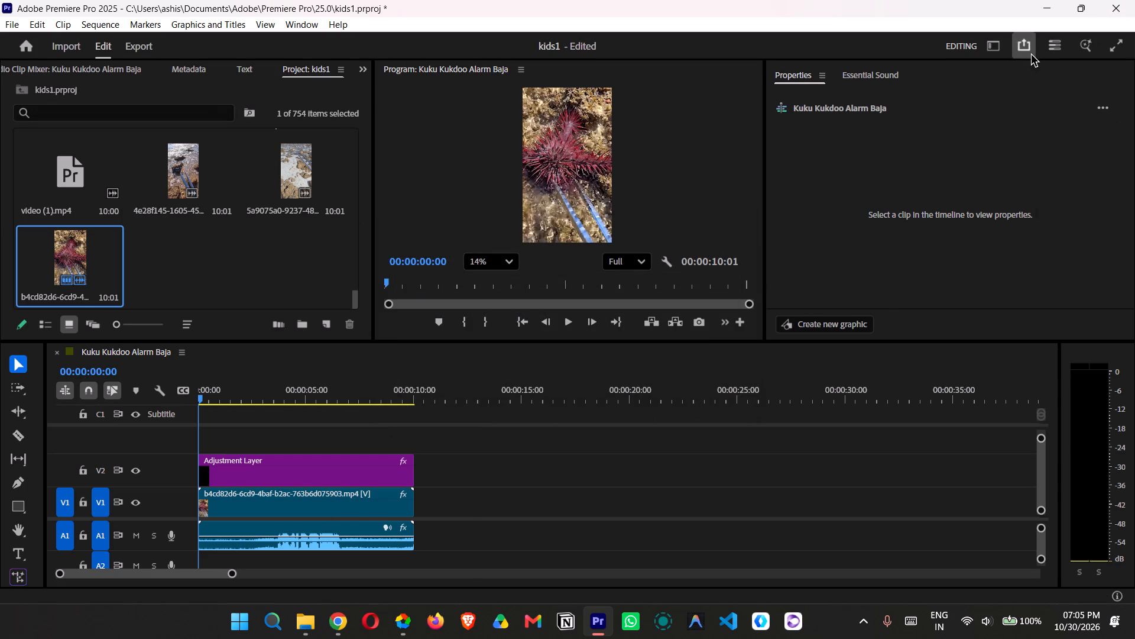
{"action": "left_click", "coordinate": [930, 117]}
{"action": "left_click", "coordinate": [281, 171]}
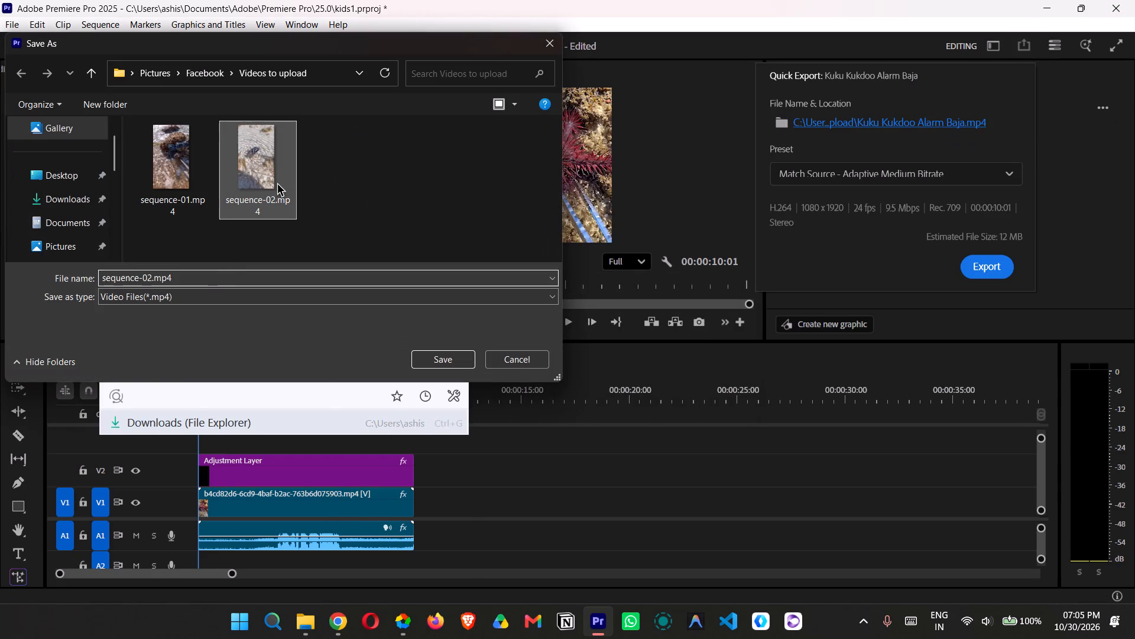
{"action": "left_click", "coordinate": [153, 279]}
{"action": "double_click", "coordinate": [151, 279]}
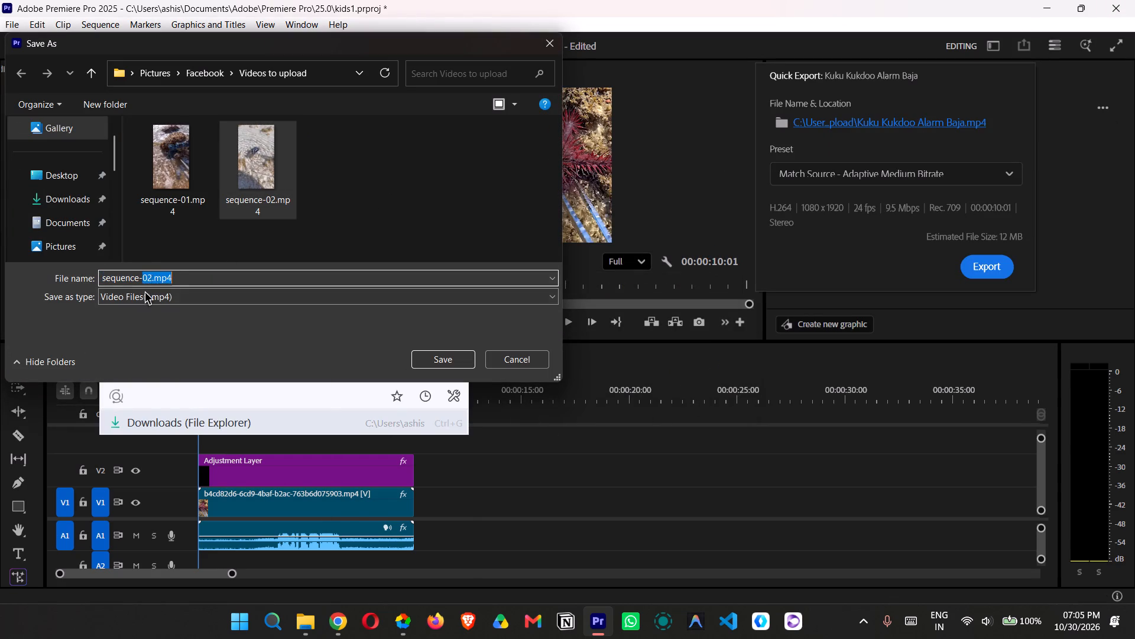
{"action": "left_click", "coordinate": [152, 276]}
{"action": "key", "text": "BackSpace"}
{"action": "key", "text": "4"}
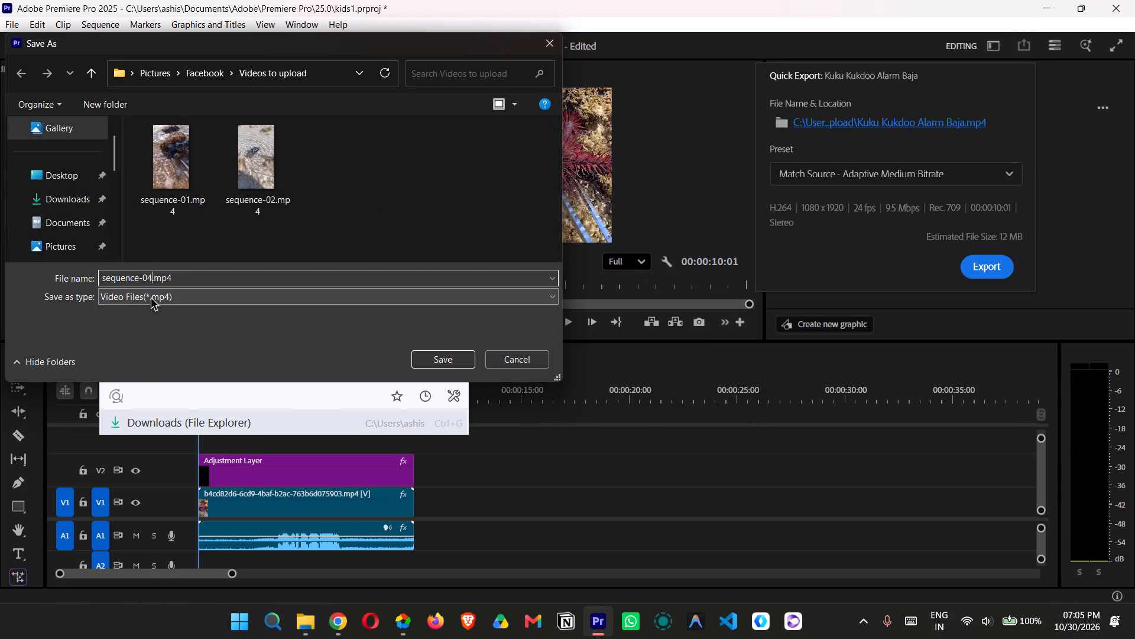
{"action": "key", "text": "Return"}
{"action": "left_click", "coordinate": [982, 266]}
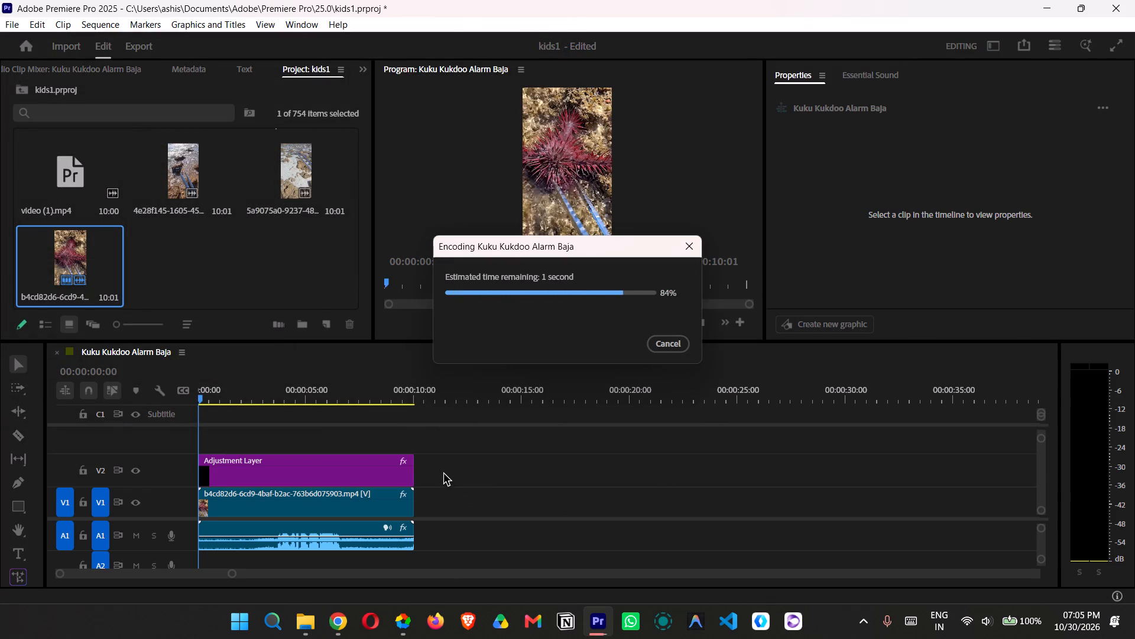
Replace the b4cd82d6 clip on the timeline with the 6c9b953c video from Downloads, placed at the start of V1.
{"action": "left_click_drag", "start_coordinate": [468, 500], "coordinate": [313, 540]}
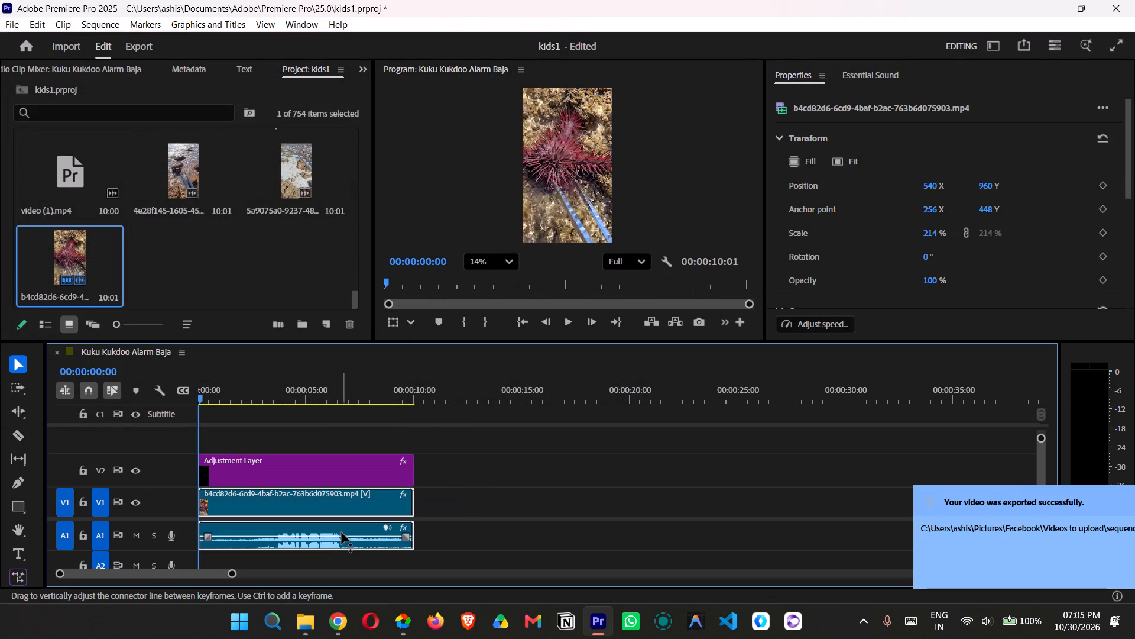
{"action": "key", "text": "BackSpace"}
{"action": "left_click", "coordinate": [296, 622]}
{"action": "left_click_drag", "start_coordinate": [652, 175], "coordinate": [637, 262]}
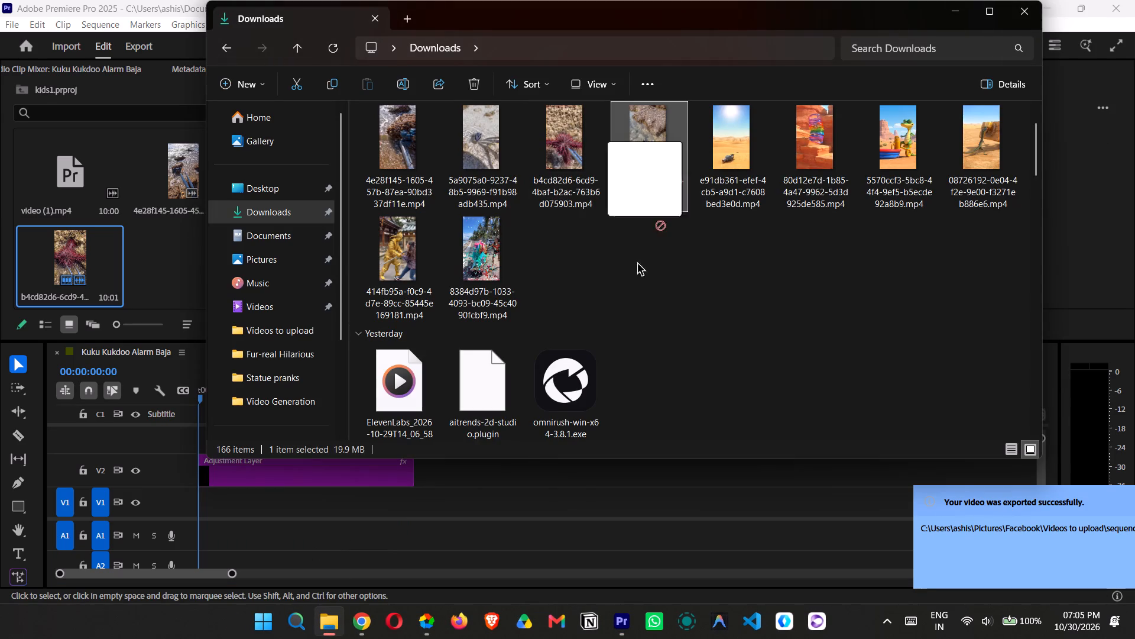
{"action": "left_click_drag", "start_coordinate": [637, 262], "coordinate": [183, 532]}
Scale the 6c9b953c clip to fill the frame and raise its audio volume.
{"action": "left_click", "coordinate": [349, 508]}
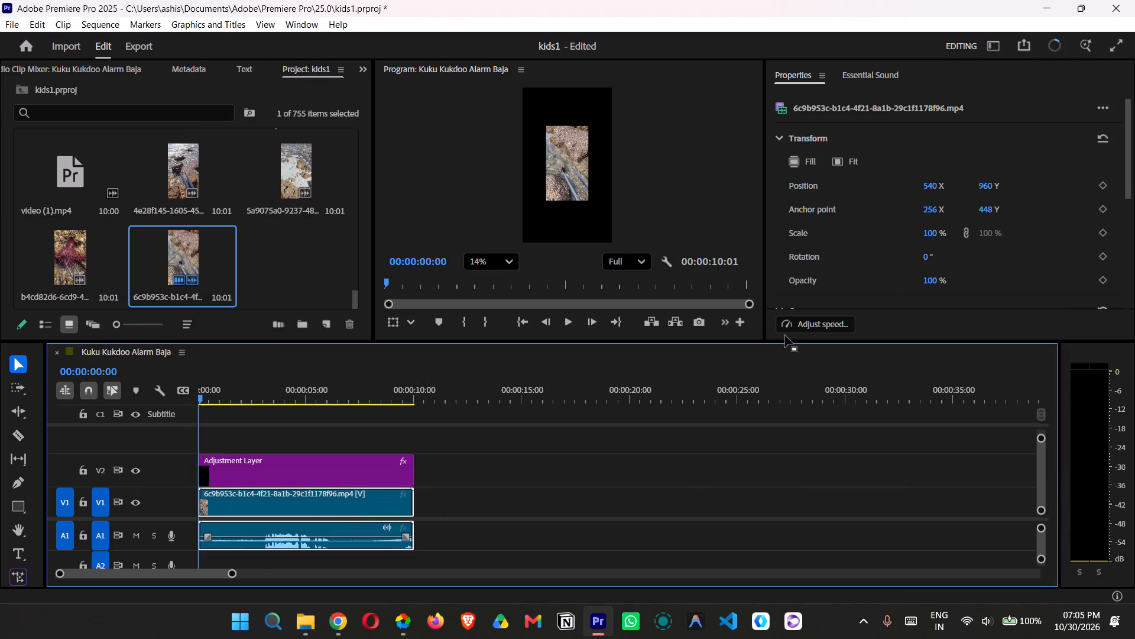
{"action": "left_click", "coordinate": [800, 153]}
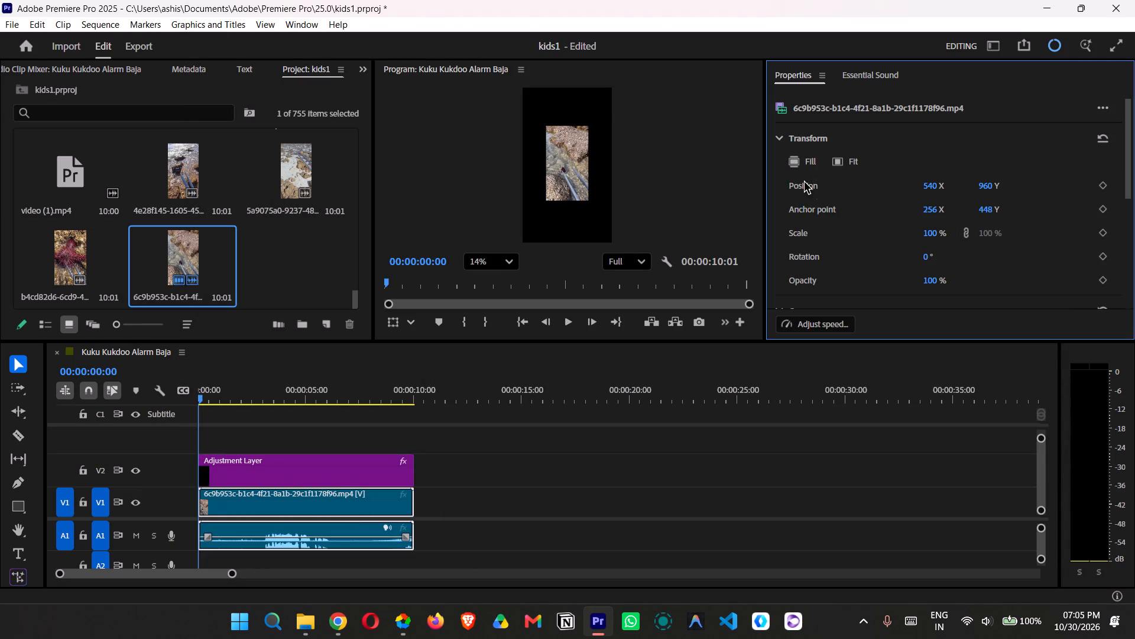
{"action": "left_click", "coordinate": [803, 166]}
{"action": "scroll", "coordinate": [868, 239], "scroll_direction": "down", "scroll_amount": 14}
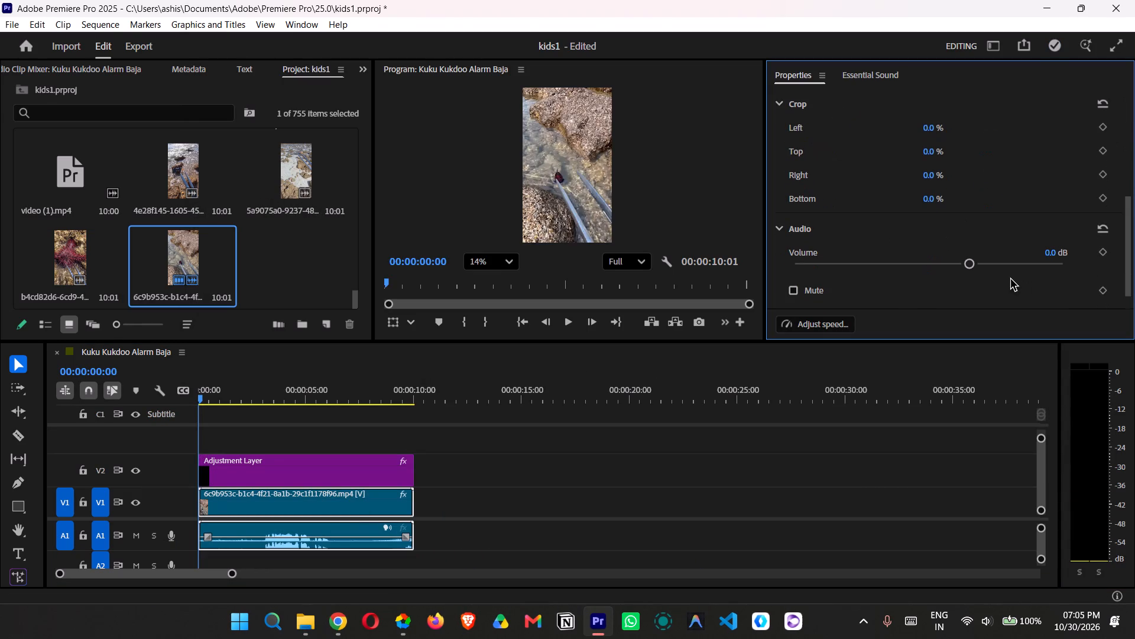
{"action": "left_click", "coordinate": [1004, 266]}
Quick-export the sequence as sequence-05.mp4 into the Videos to upload folder.
{"action": "left_click", "coordinate": [1024, 50]}
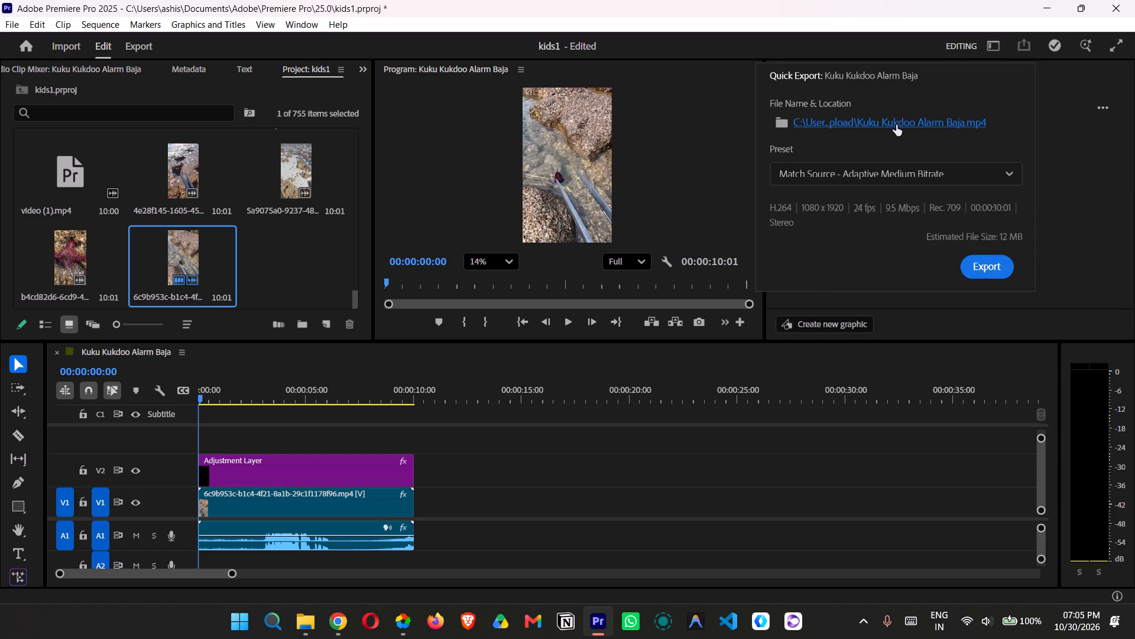
{"action": "left_click", "coordinate": [896, 125]}
{"action": "scroll", "coordinate": [311, 174], "scroll_direction": "down", "scroll_amount": 1}
{"action": "left_click", "coordinate": [343, 173]}
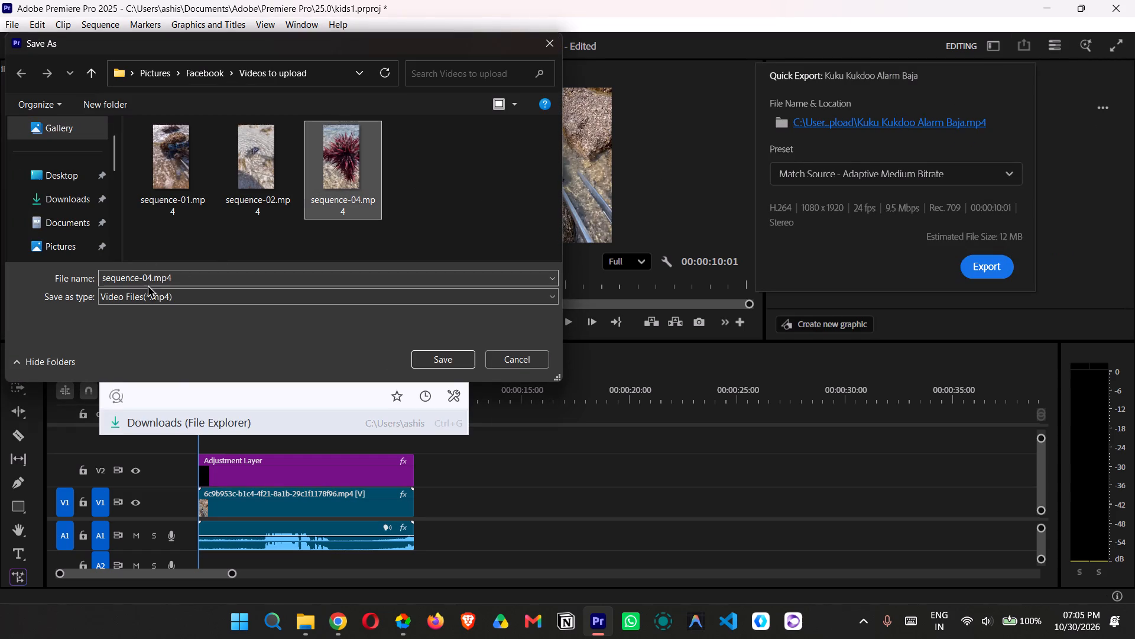
{"action": "triple_click", "coordinate": [151, 277]}
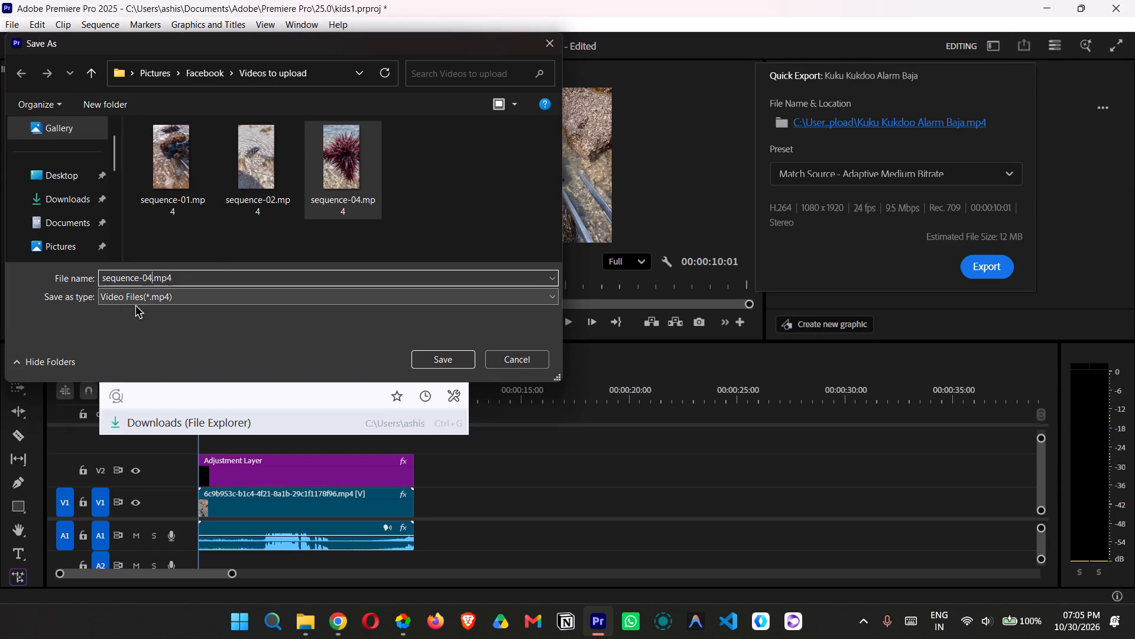
{"action": "key", "text": "BackSpace"}
{"action": "key", "text": "5"}
{"action": "key", "text": "Return"}
{"action": "left_click", "coordinate": [995, 266]}
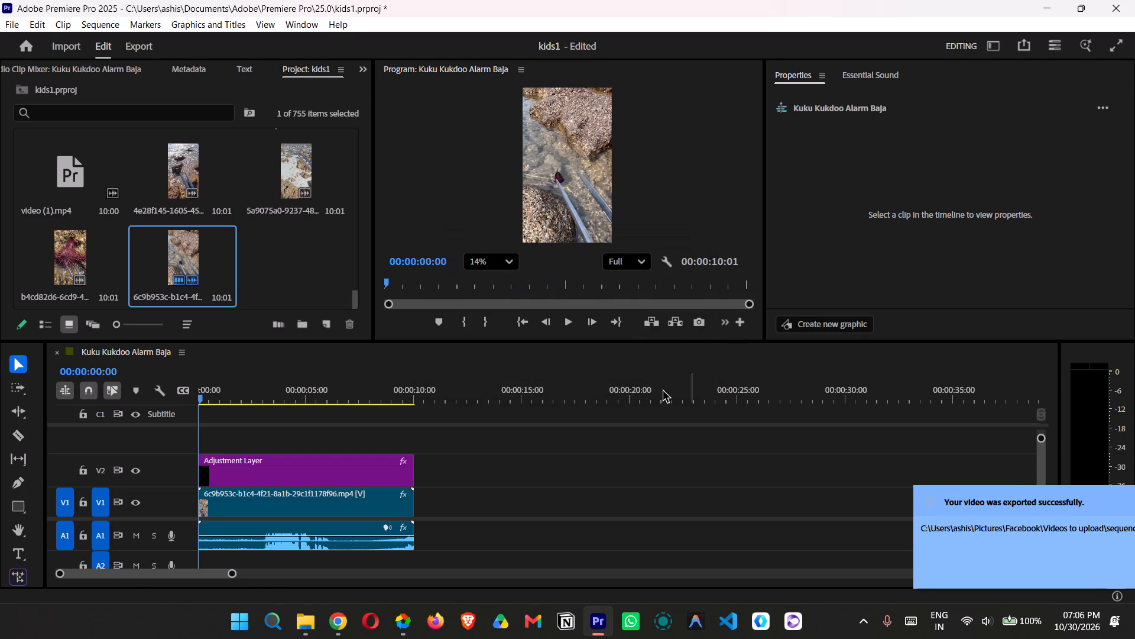
Replace the 6c9b953c clip on the timeline with the e91db361 video from Downloads, placed at the start of V1.
{"action": "left_click_drag", "start_coordinate": [463, 502], "coordinate": [303, 543]}
{"action": "key", "text": "BackSpace"}
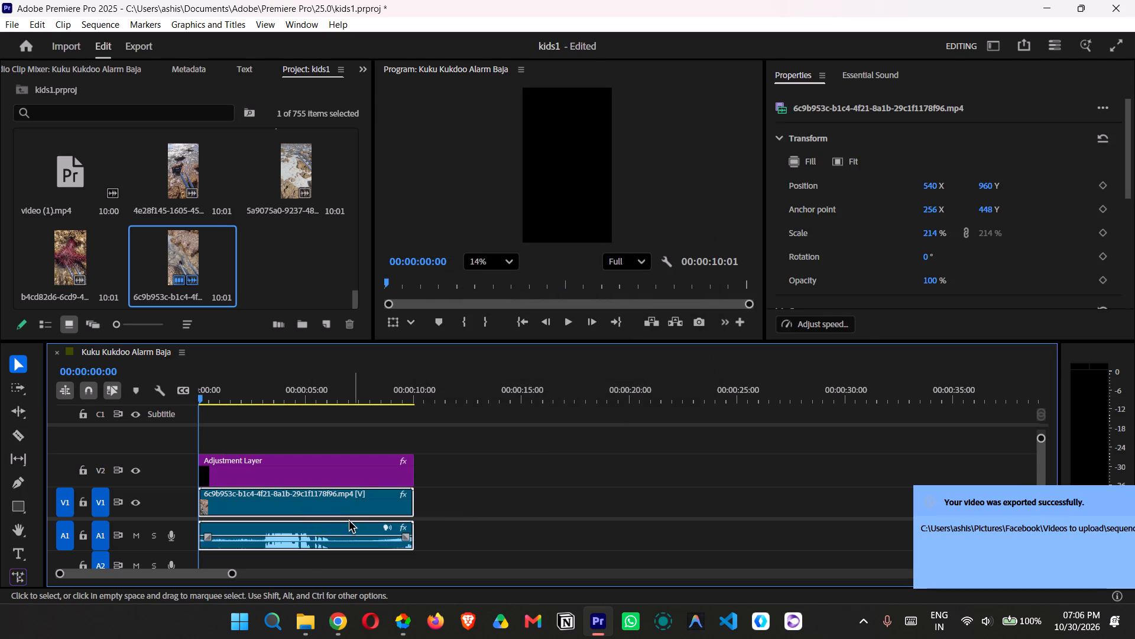
{"action": "left_click", "coordinate": [306, 622]}
{"action": "left_click_drag", "start_coordinate": [747, 178], "coordinate": [747, 179]}
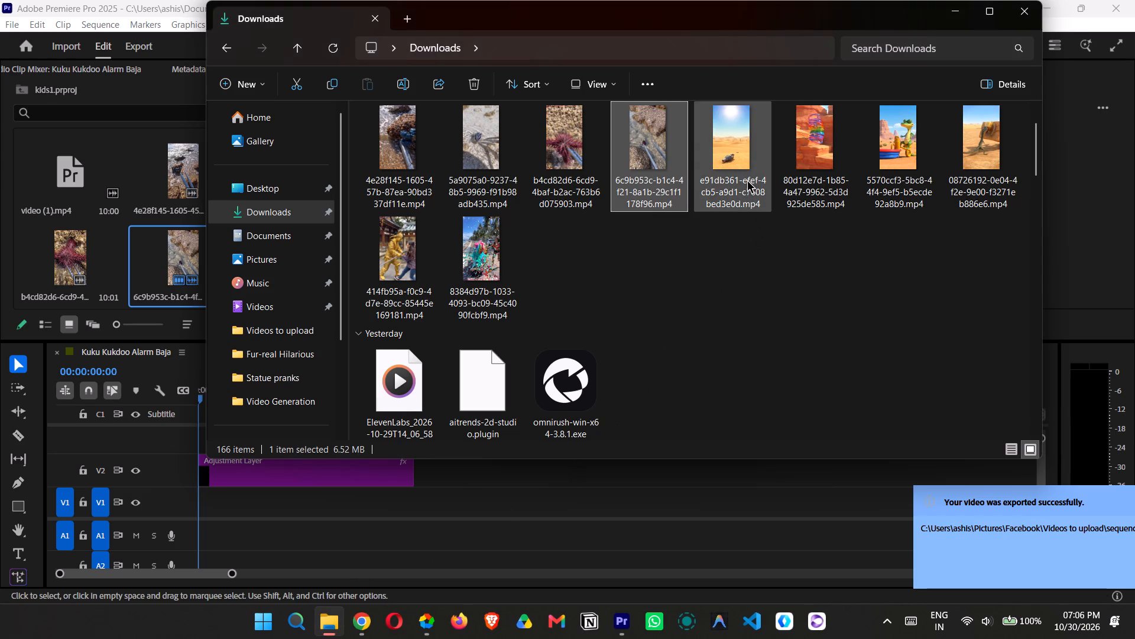
{"action": "left_click_drag", "start_coordinate": [747, 179], "coordinate": [174, 531]}
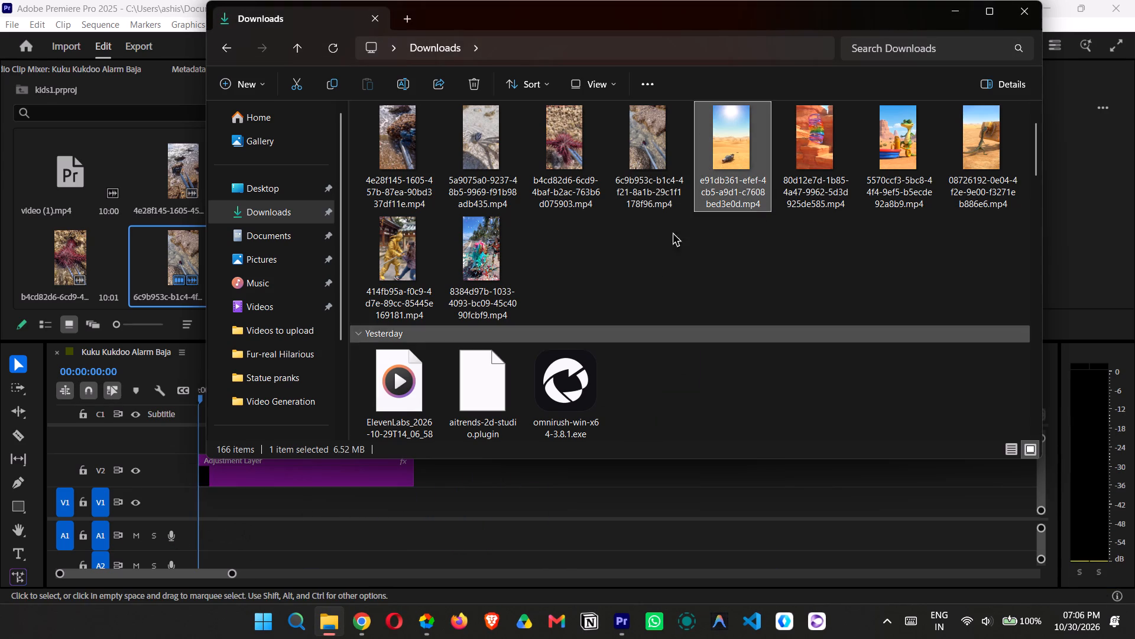
{"action": "left_click_drag", "start_coordinate": [740, 147], "coordinate": [180, 496]}
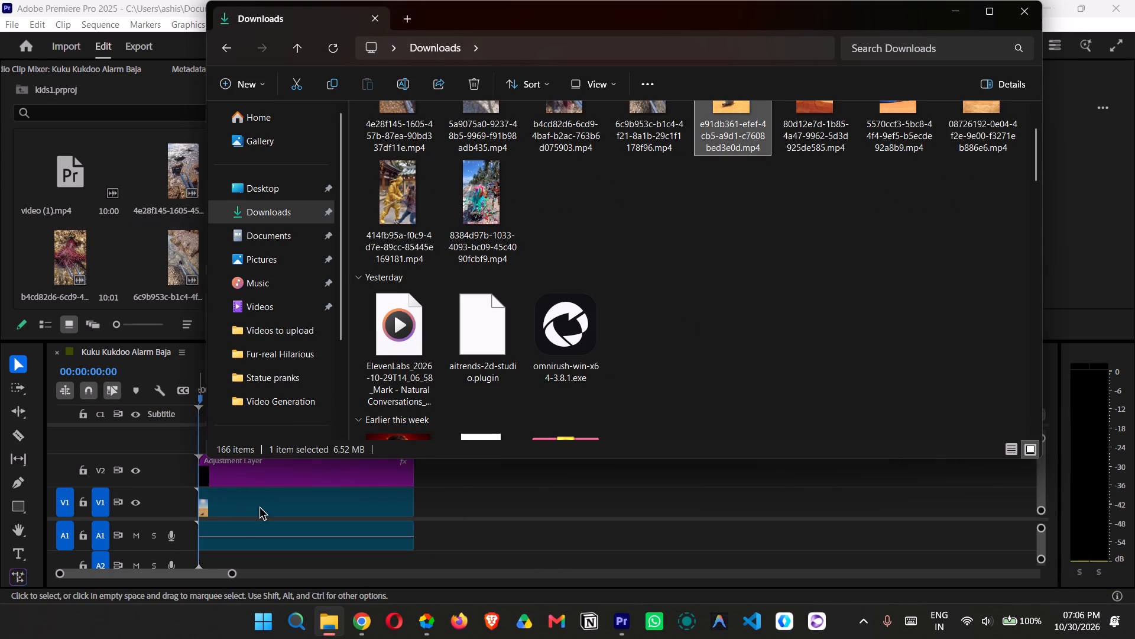
Scale the e91db361 clip to fill the frame and set its audio volume to about 3.9 dB.
{"action": "left_click", "coordinate": [259, 506]}
{"action": "left_click", "coordinate": [805, 159]}
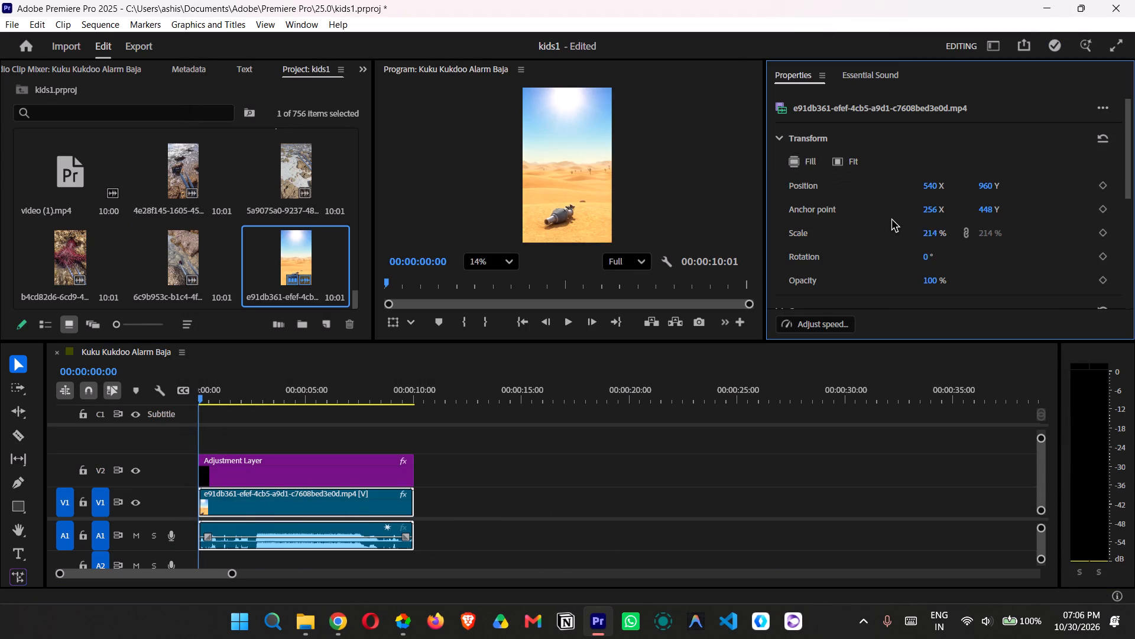
{"action": "scroll", "coordinate": [891, 219], "scroll_direction": "down", "scroll_amount": 14}
{"action": "left_click", "coordinate": [1001, 263]}
Quick-export the sequence as sequence-06.mp4 into the Videos to upload folder.
{"action": "left_click", "coordinate": [1022, 44]}
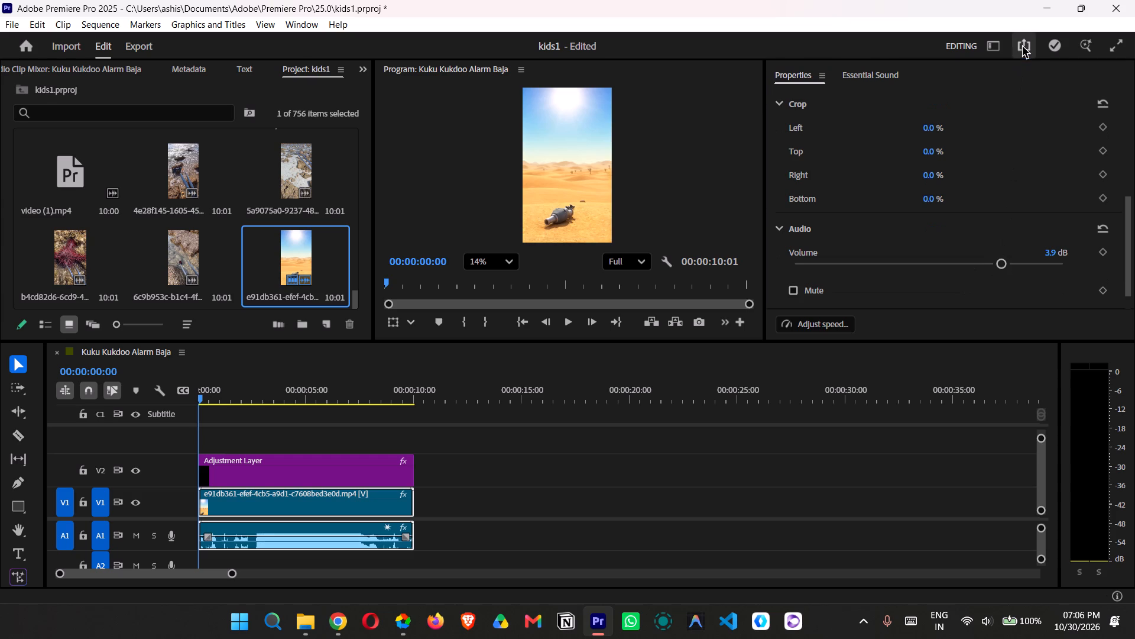
{"action": "left_click", "coordinate": [903, 124]}
{"action": "scroll", "coordinate": [321, 150], "scroll_direction": "down", "scroll_amount": 4}
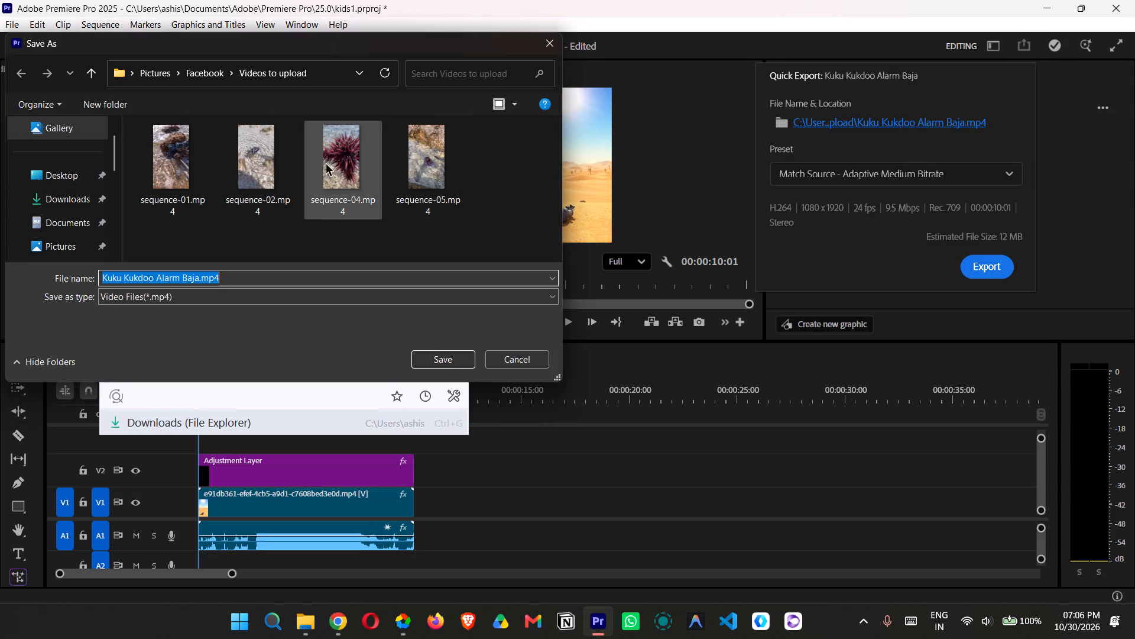
{"action": "left_click", "coordinate": [423, 148]}
{"action": "triple_click", "coordinate": [151, 278]}
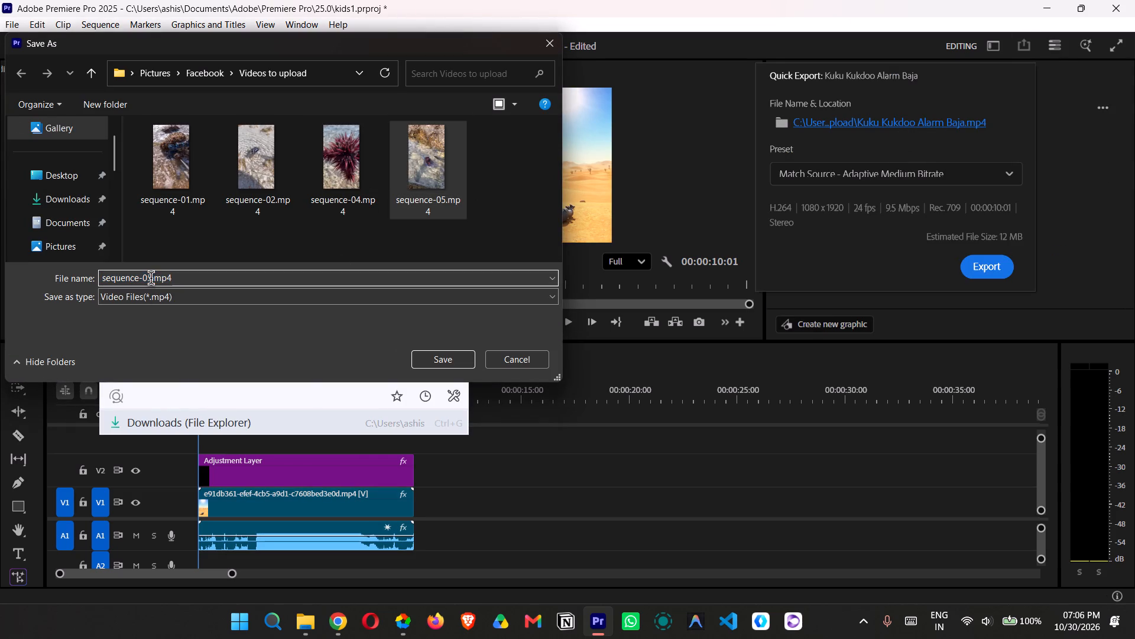
{"action": "key", "text": "BackSpace"}
{"action": "key", "text": "5"}
{"action": "key", "text": "6"}
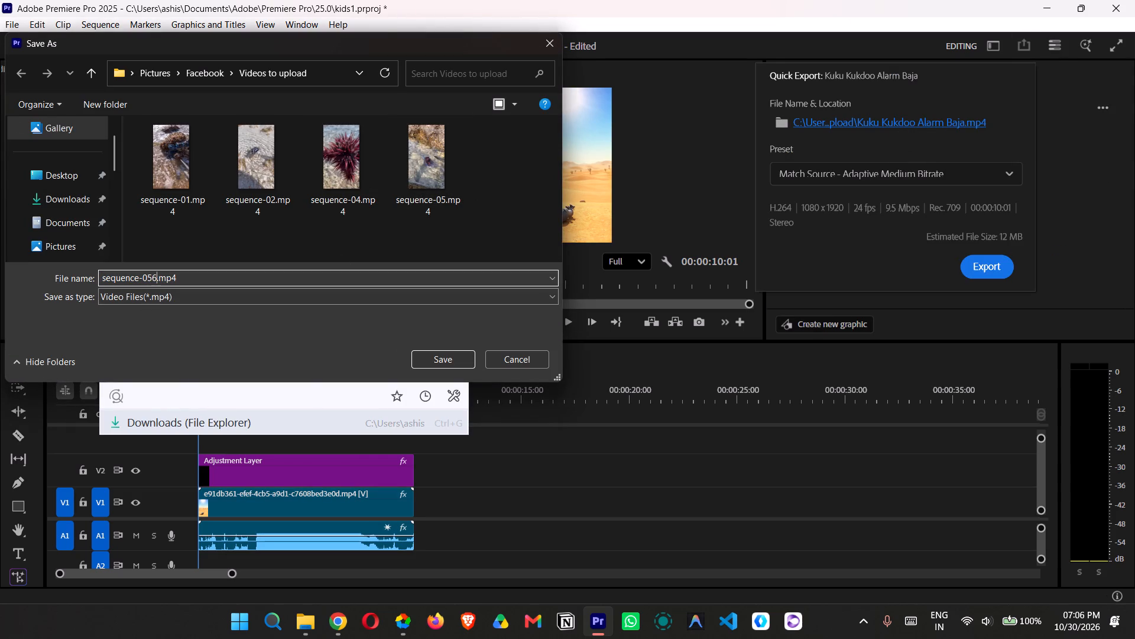
{"action": "key", "text": "BackSpace"}
{"action": "key", "text": "BackSpace"}
{"action": "key", "text": "6"}
{"action": "key", "text": "Return"}
{"action": "left_click", "coordinate": [1000, 264]}
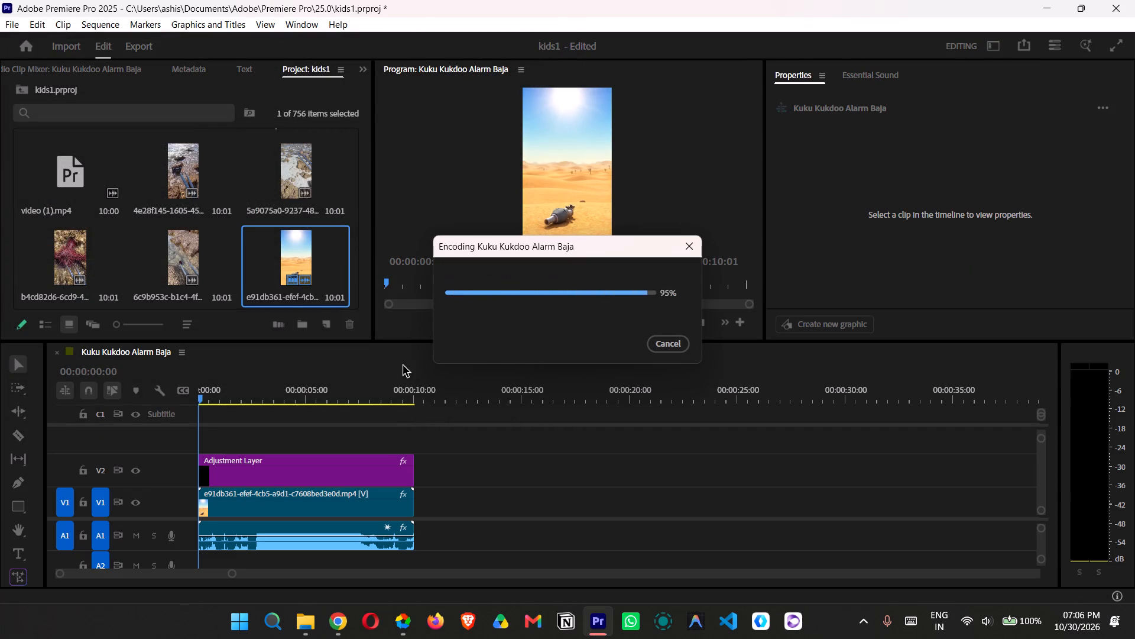
Replace the e91db361 clip on the timeline with the 80d12e7d video from Downloads, placed at the start of V1, and select it.
{"action": "left_click_drag", "start_coordinate": [467, 492], "coordinate": [271, 564]}
{"action": "key", "text": "BackSpace"}
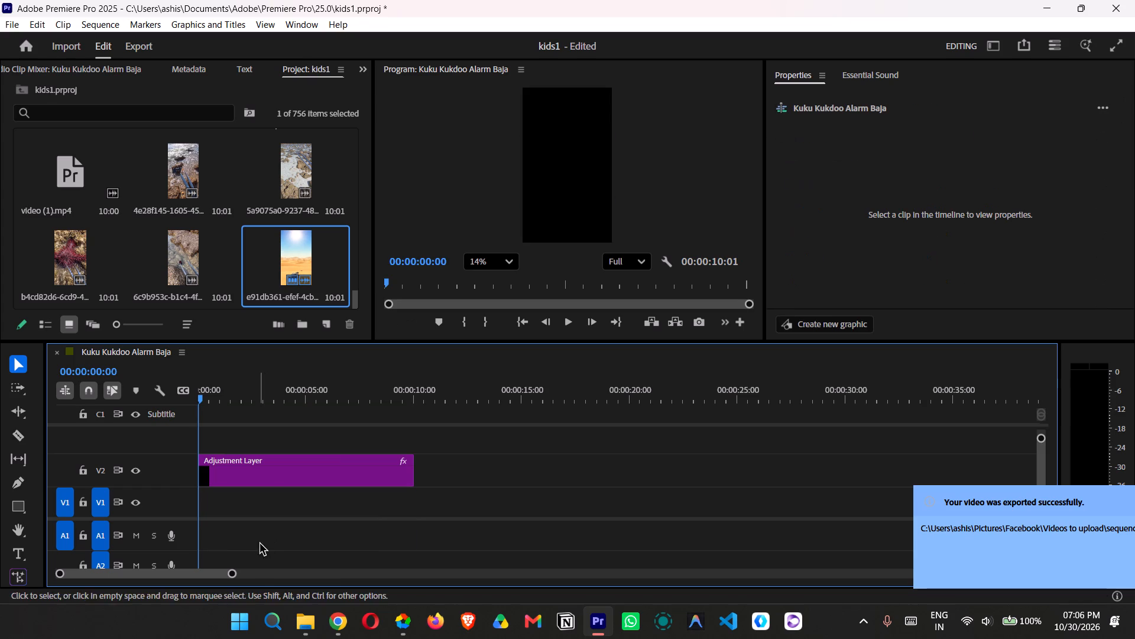
{"action": "left_click", "coordinate": [305, 627]}
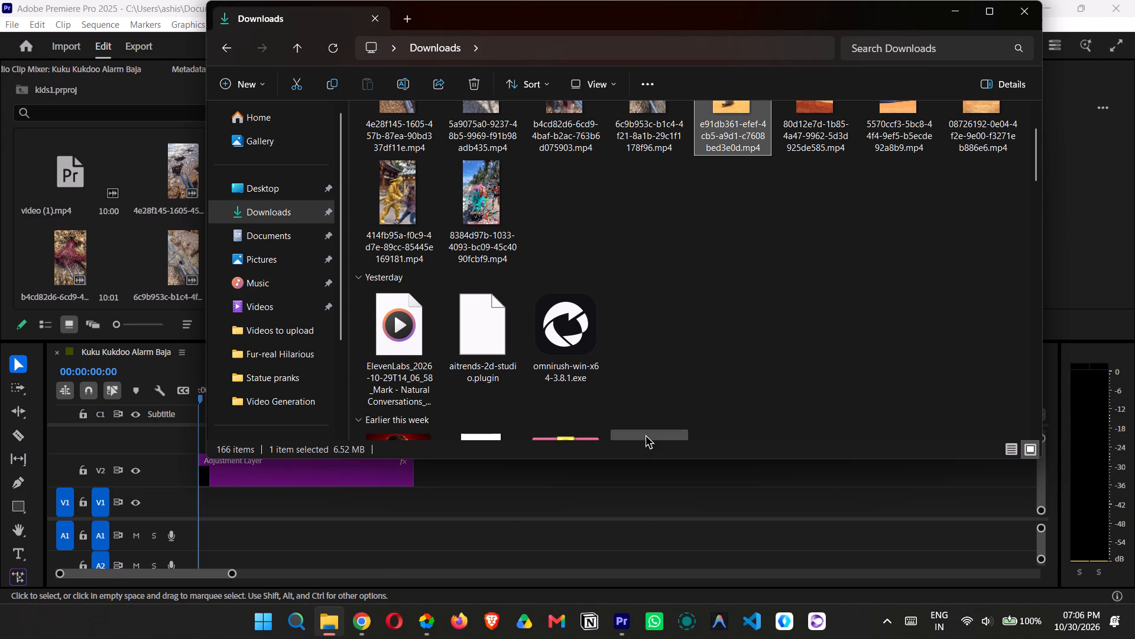
{"action": "scroll", "coordinate": [699, 266], "scroll_direction": "up", "scroll_amount": 1}
{"action": "left_click_drag", "start_coordinate": [827, 195], "coordinate": [636, 424]}
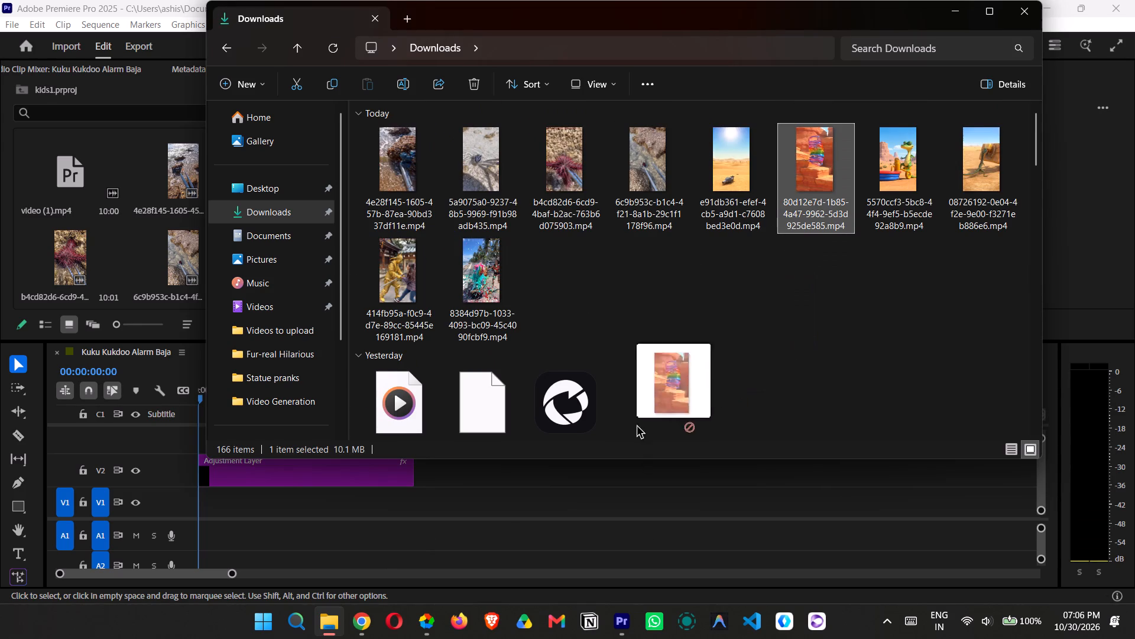
{"action": "left_click_drag", "start_coordinate": [636, 424], "coordinate": [158, 511]}
{"action": "left_click", "coordinate": [254, 505]}
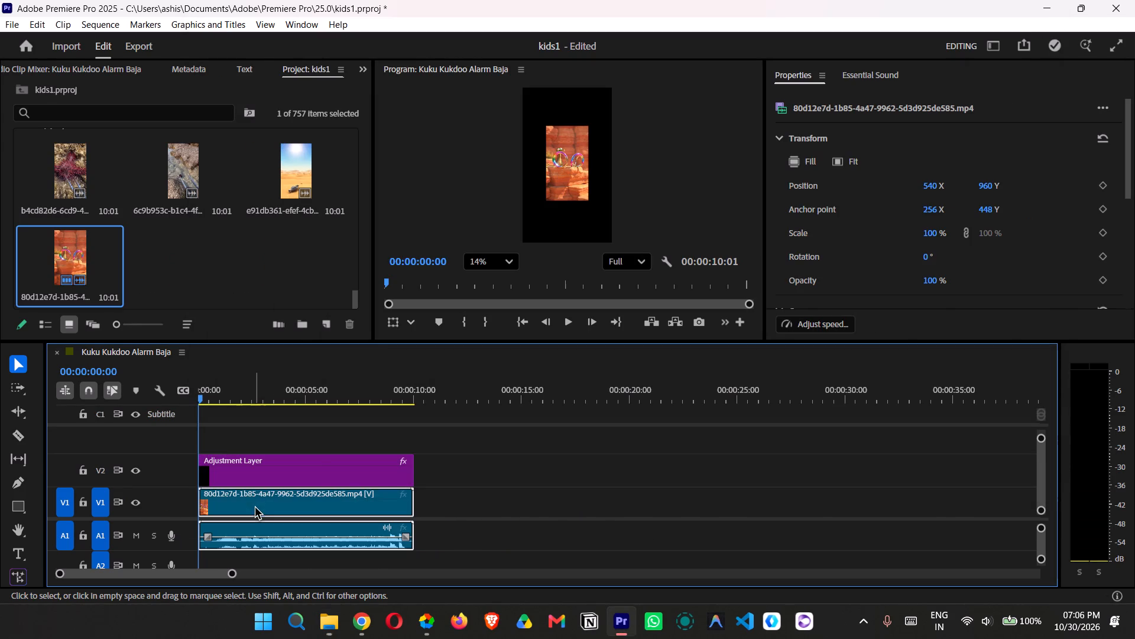
Scale the 80d12e7d clip to fill the frame and set its audio volume to about 4.0 dB.
{"action": "left_click", "coordinate": [802, 156]}
{"action": "scroll", "coordinate": [870, 214], "scroll_direction": "down", "scroll_amount": 2}
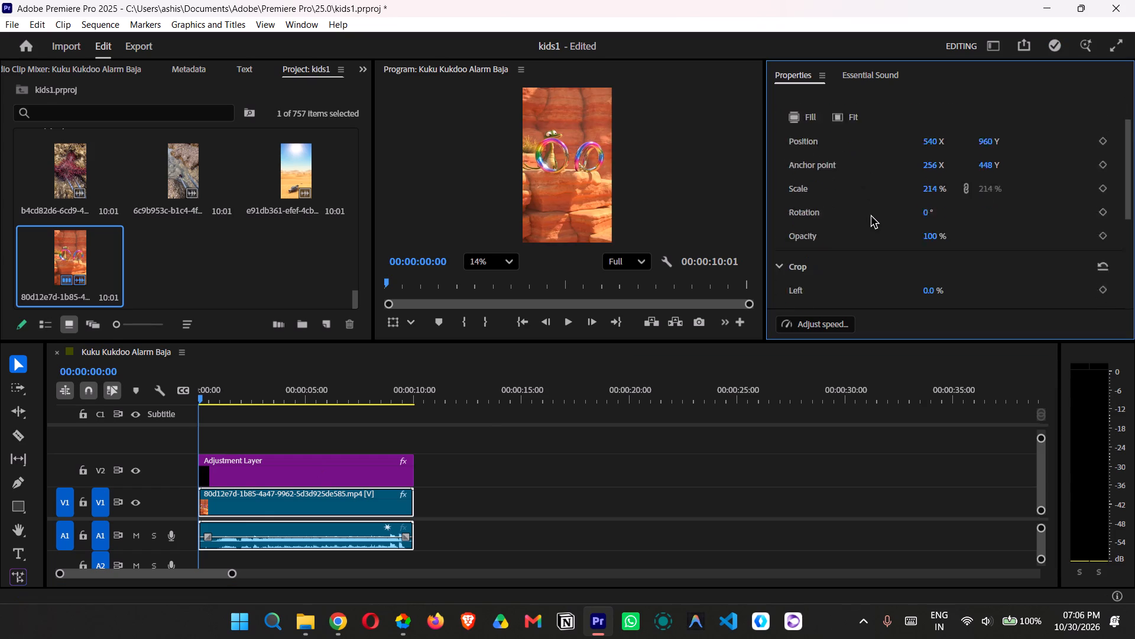
{"action": "scroll", "coordinate": [870, 214], "scroll_direction": "down", "scroll_amount": 11}
{"action": "left_click", "coordinate": [1002, 278]}
Quick-export the sequence as sequence-07.mp4 into the Videos to upload folder.
{"action": "left_click", "coordinate": [1022, 44]}
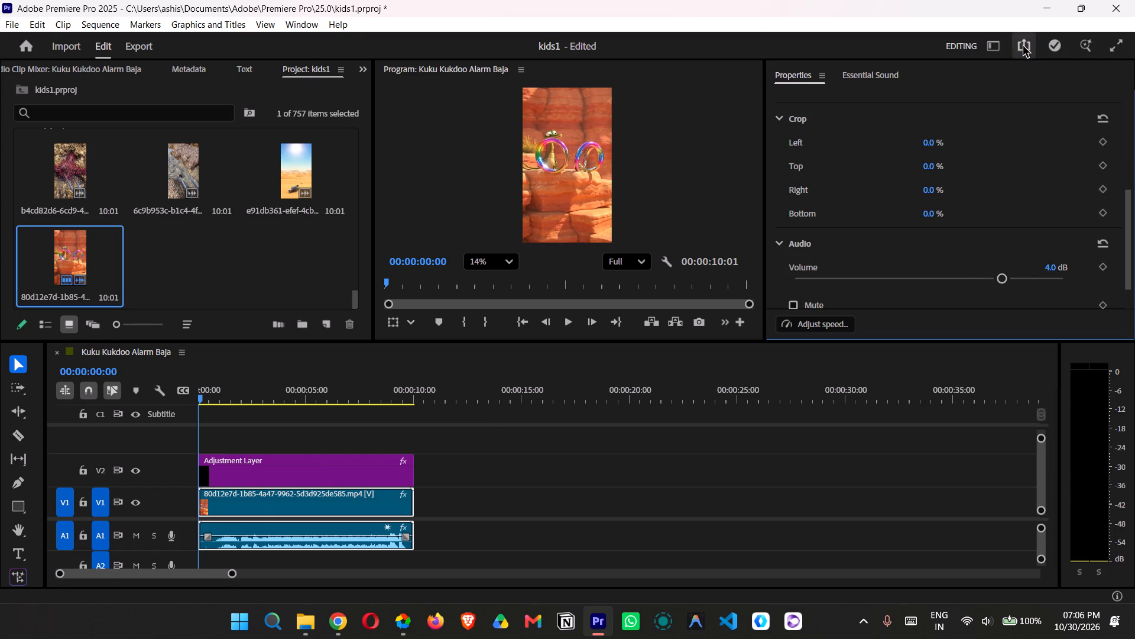
{"action": "left_click", "coordinate": [958, 124]}
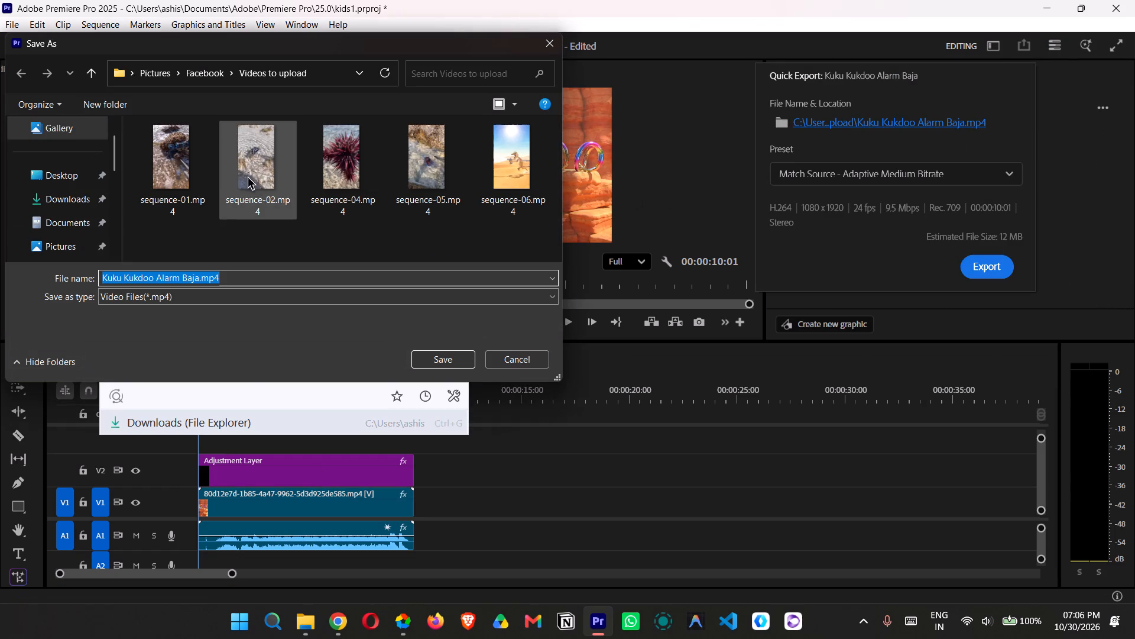
{"action": "left_click", "coordinate": [517, 163]}
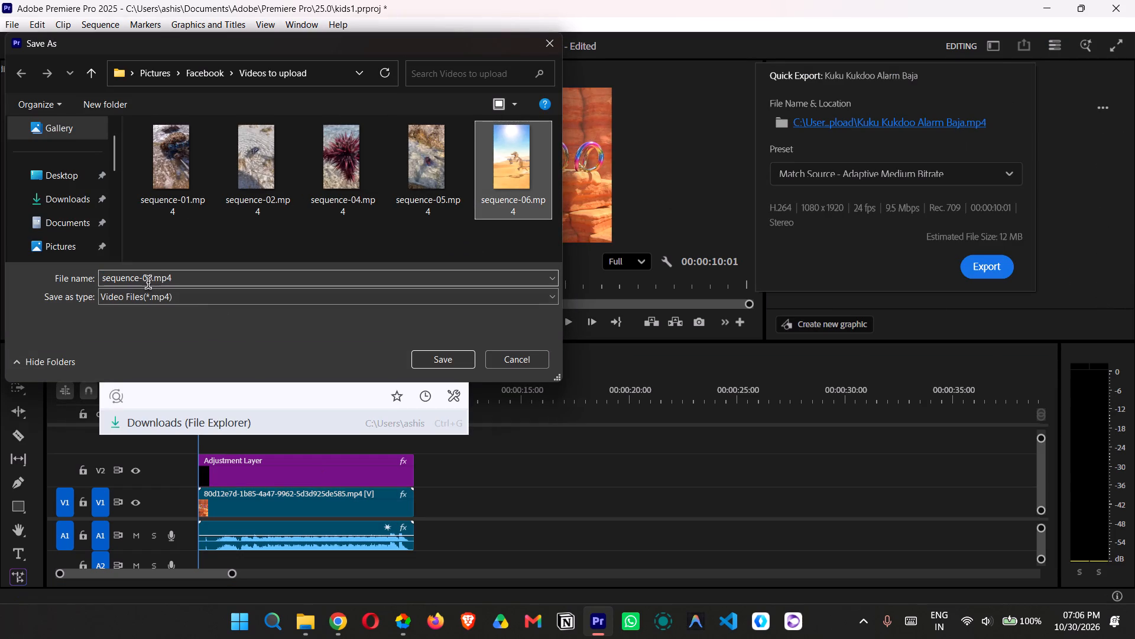
{"action": "triple_click", "coordinate": [151, 280]}
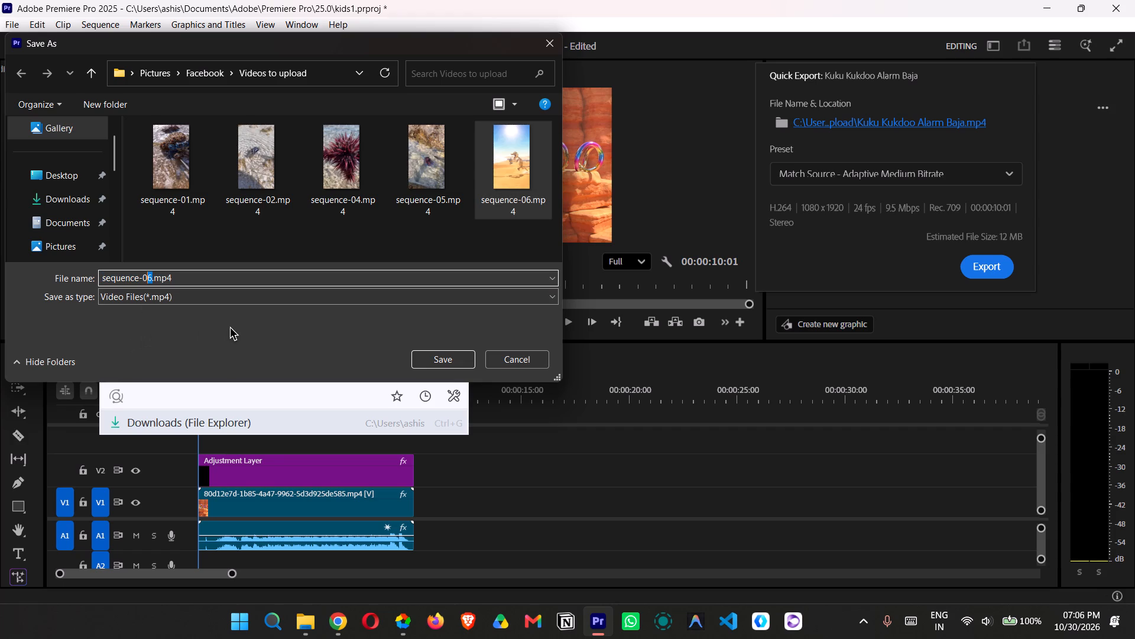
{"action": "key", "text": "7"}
{"action": "key", "text": "Return"}
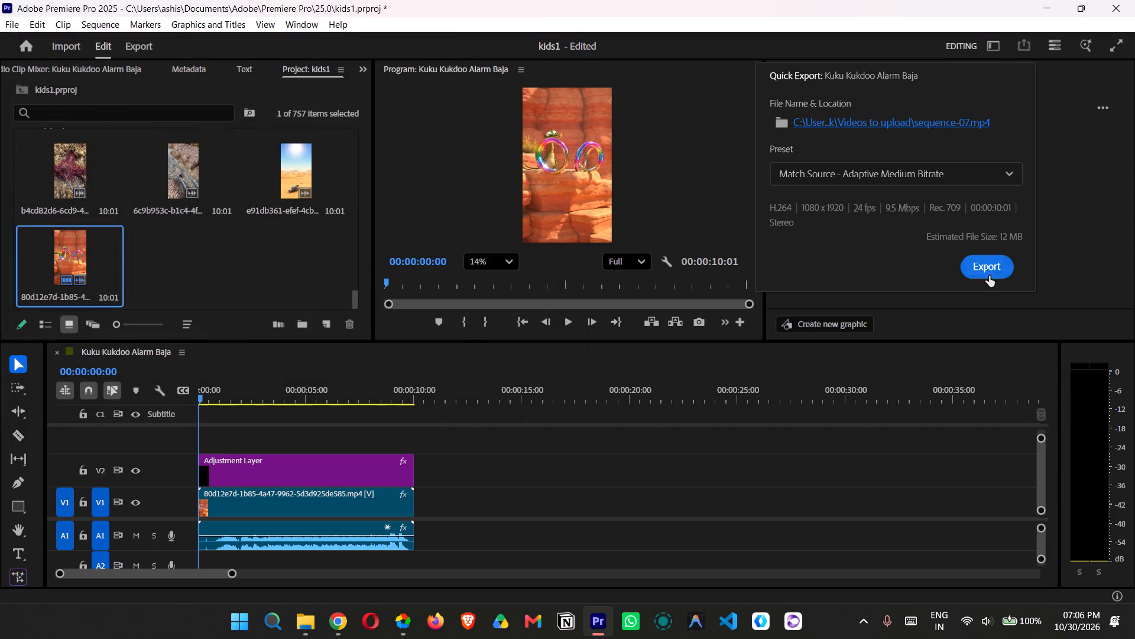
{"action": "left_click", "coordinate": [989, 276]}
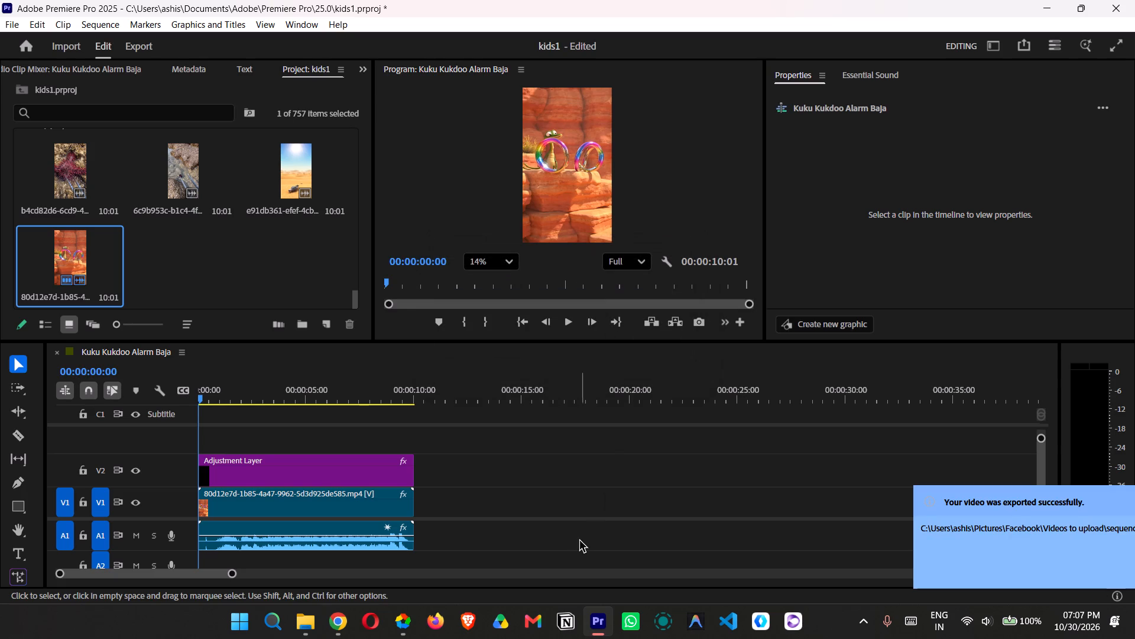
Replace the 80d12e7d clip on the timeline with the 5570ccf3 video from Downloads, placed at the start of V1, and select it.
{"action": "left_click_drag", "start_coordinate": [497, 495], "coordinate": [357, 512]}
{"action": "key", "text": "BackSpace"}
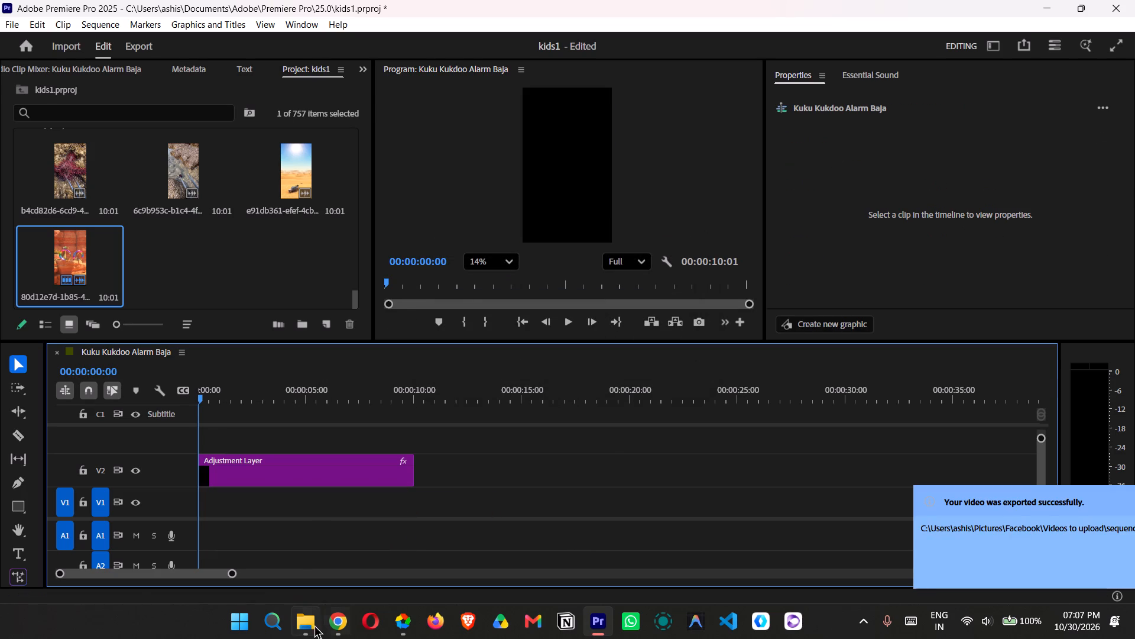
{"action": "left_click", "coordinate": [313, 625]}
{"action": "left_click_drag", "start_coordinate": [890, 186], "coordinate": [239, 496]}
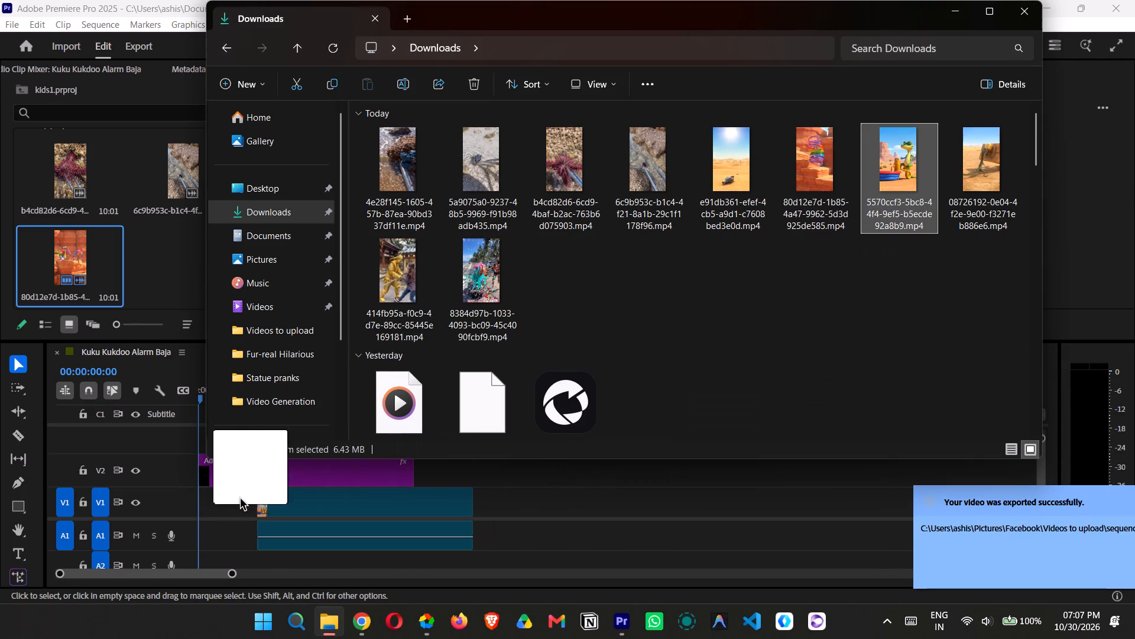
{"action": "left_click_drag", "start_coordinate": [239, 496], "coordinate": [184, 496]}
{"action": "left_click", "coordinate": [315, 505]}
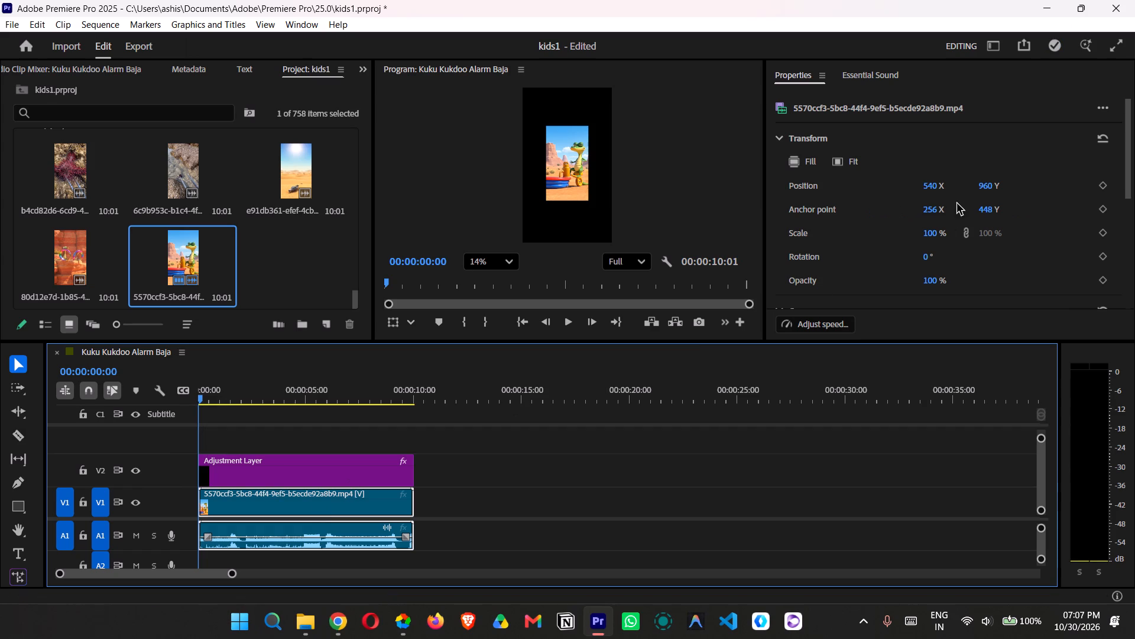
Scale the 5570ccf3 clip to fill the frame and raise its audio volume.
{"action": "left_click", "coordinate": [800, 157]}
{"action": "scroll", "coordinate": [868, 217], "scroll_direction": "down", "scroll_amount": 13}
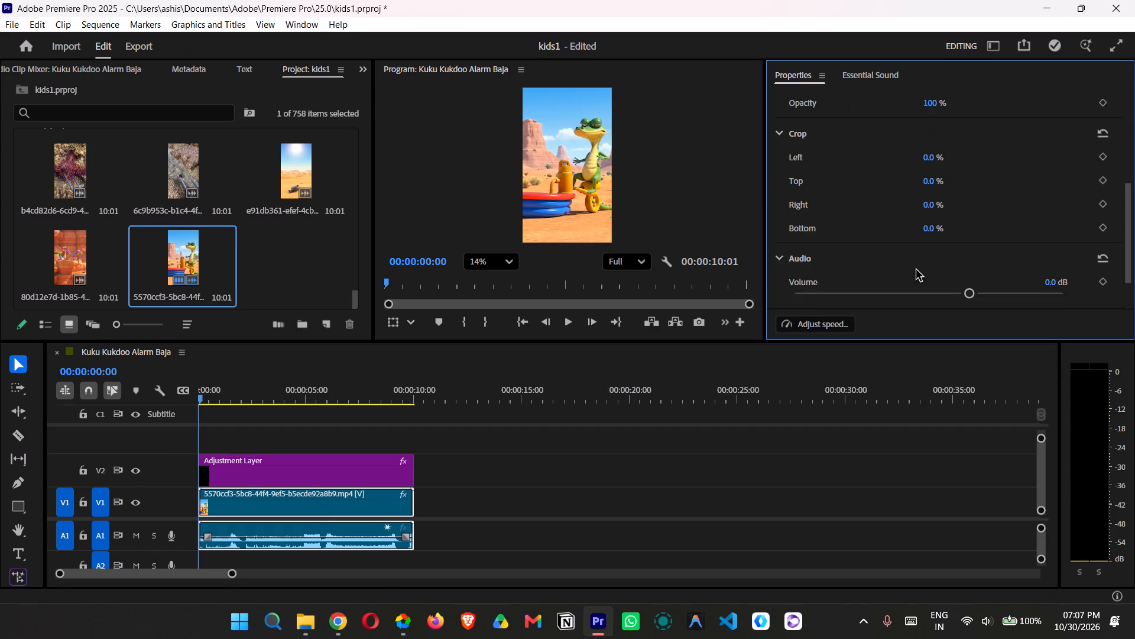
{"action": "left_click", "coordinate": [1001, 276]}
Quick-export the sequence as sequence-08.mp4 into the Videos to upload folder.
{"action": "left_click", "coordinate": [1024, 38]}
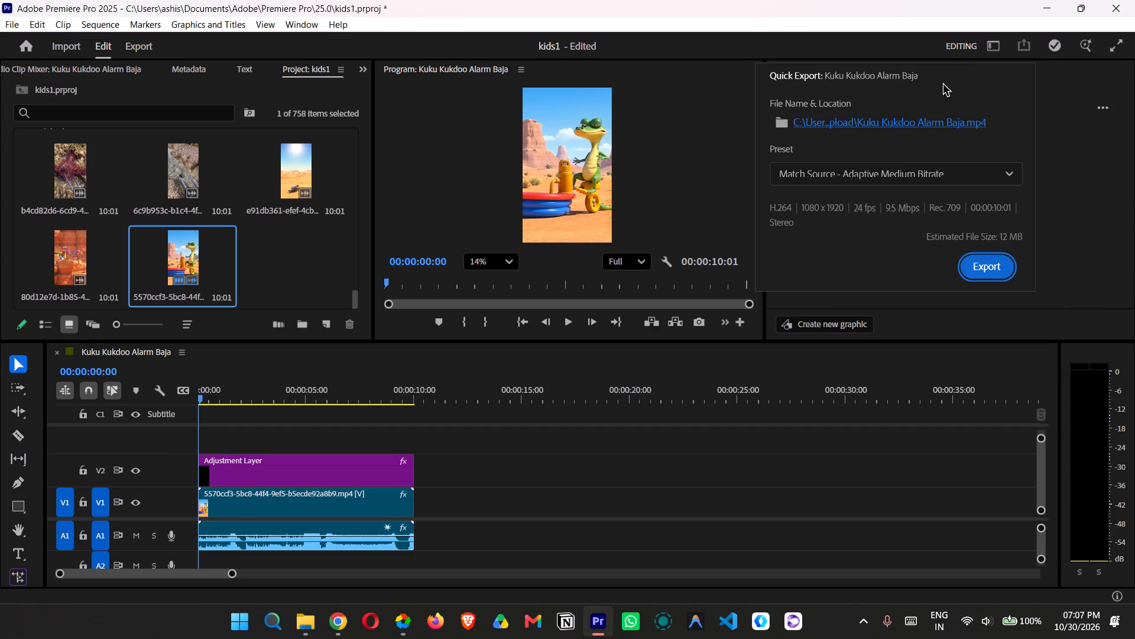
{"action": "left_click", "coordinate": [874, 120]}
{"action": "scroll", "coordinate": [409, 152], "scroll_direction": "down", "scroll_amount": 5}
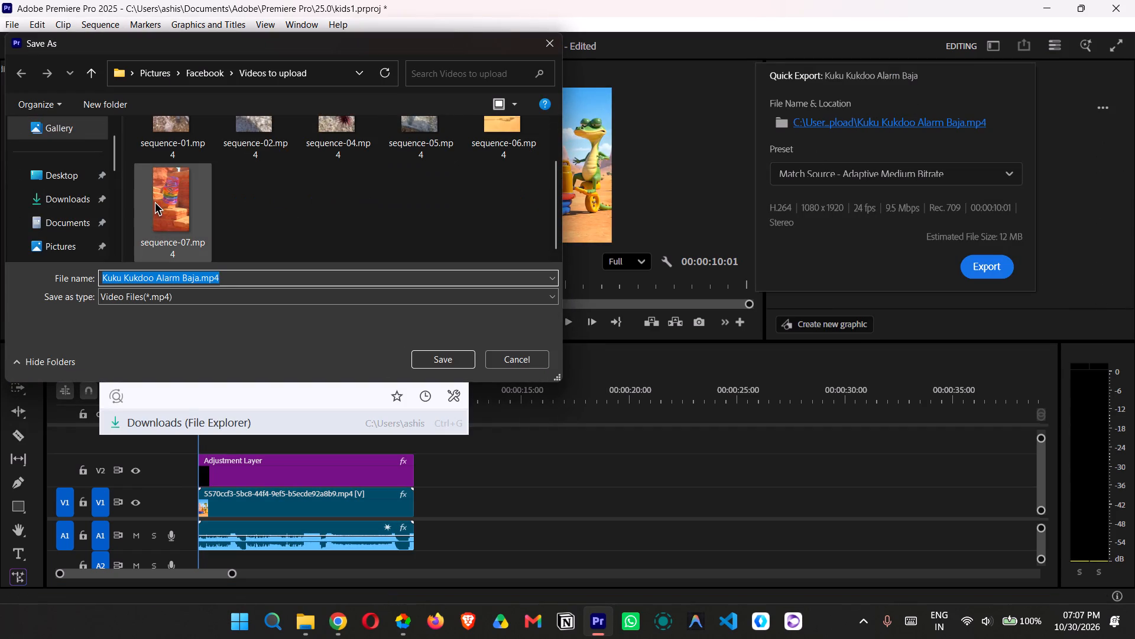
{"action": "left_click", "coordinate": [154, 201]}
{"action": "triple_click", "coordinate": [151, 279]}
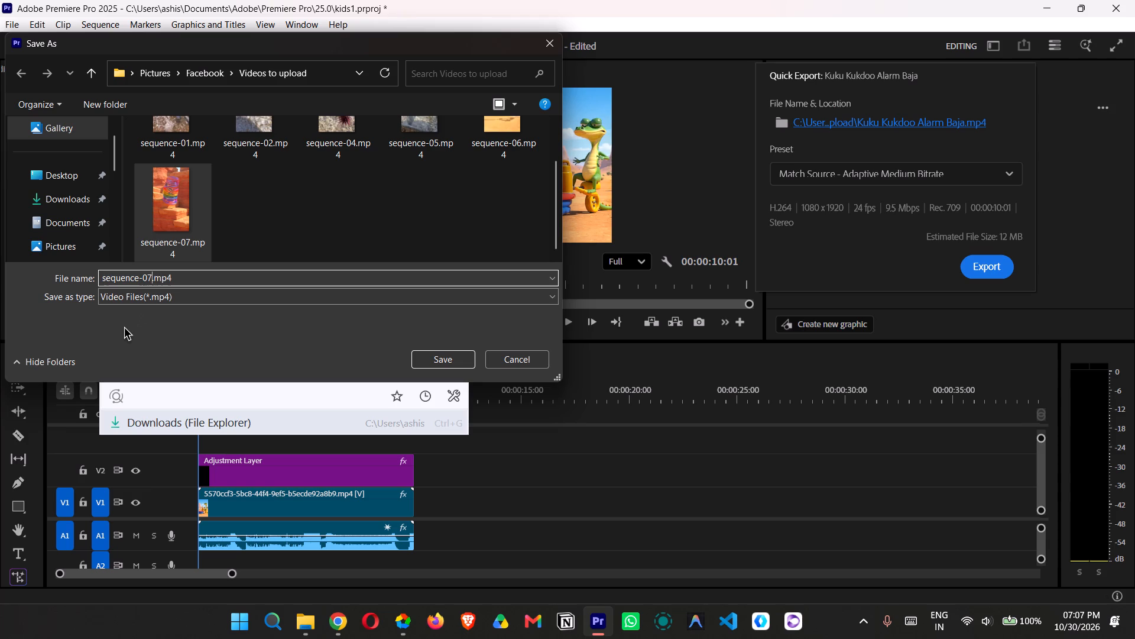
{"action": "key", "text": "BackSpace"}
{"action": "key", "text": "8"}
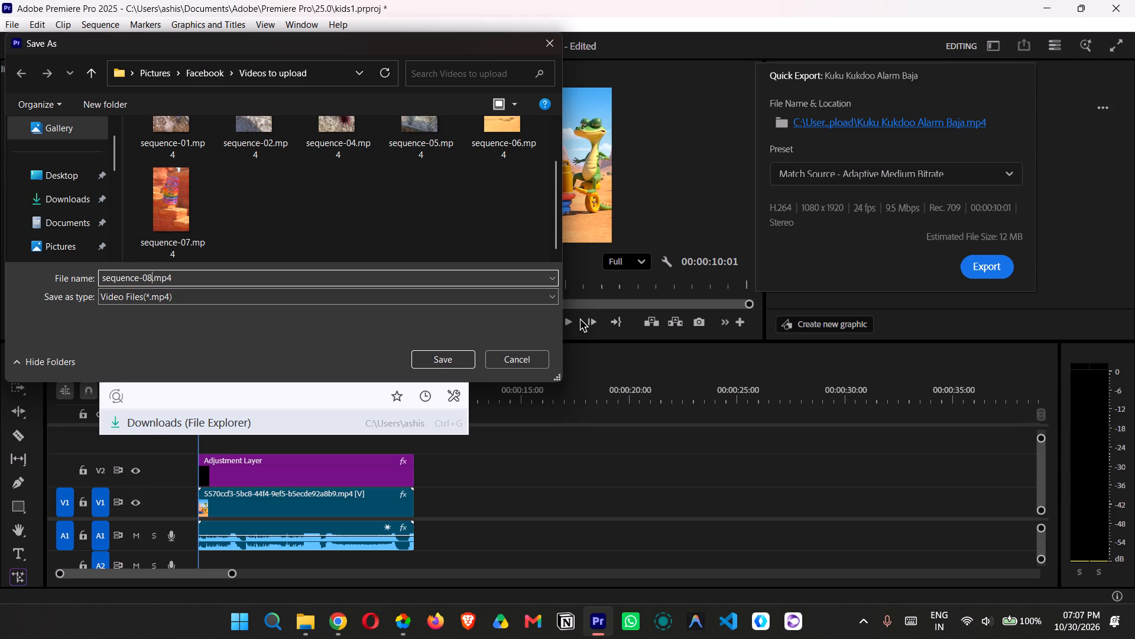
{"action": "key", "text": "Return"}
{"action": "left_click", "coordinate": [982, 263]}
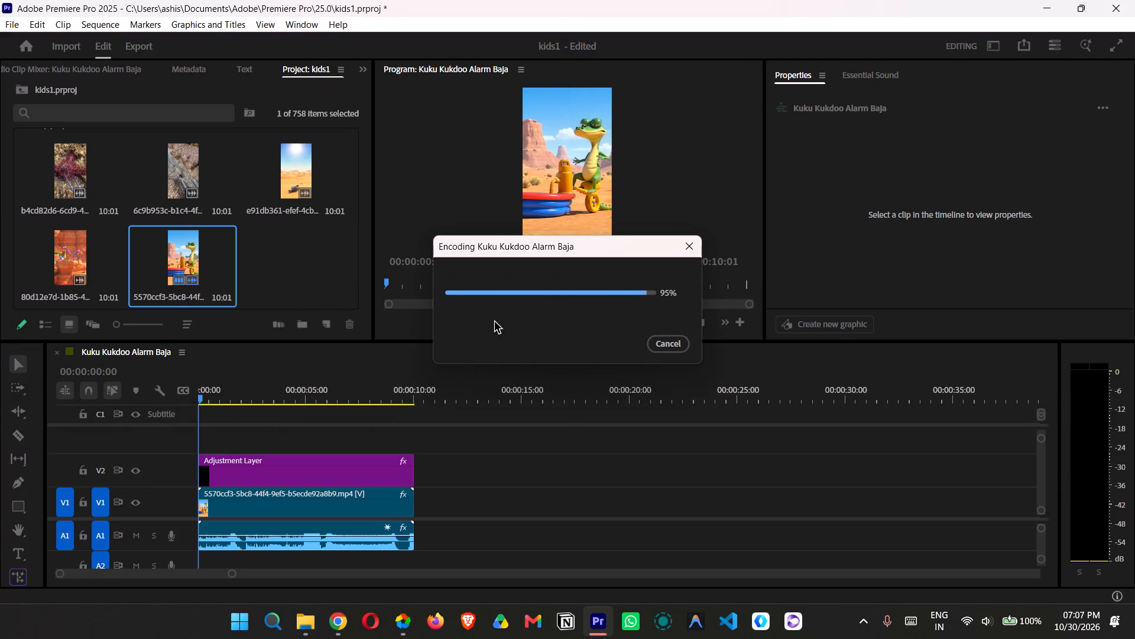
Select the 5570ccf3 clip's video and audio on the timeline.
{"action": "left_click_drag", "start_coordinate": [471, 501], "coordinate": [297, 516]}
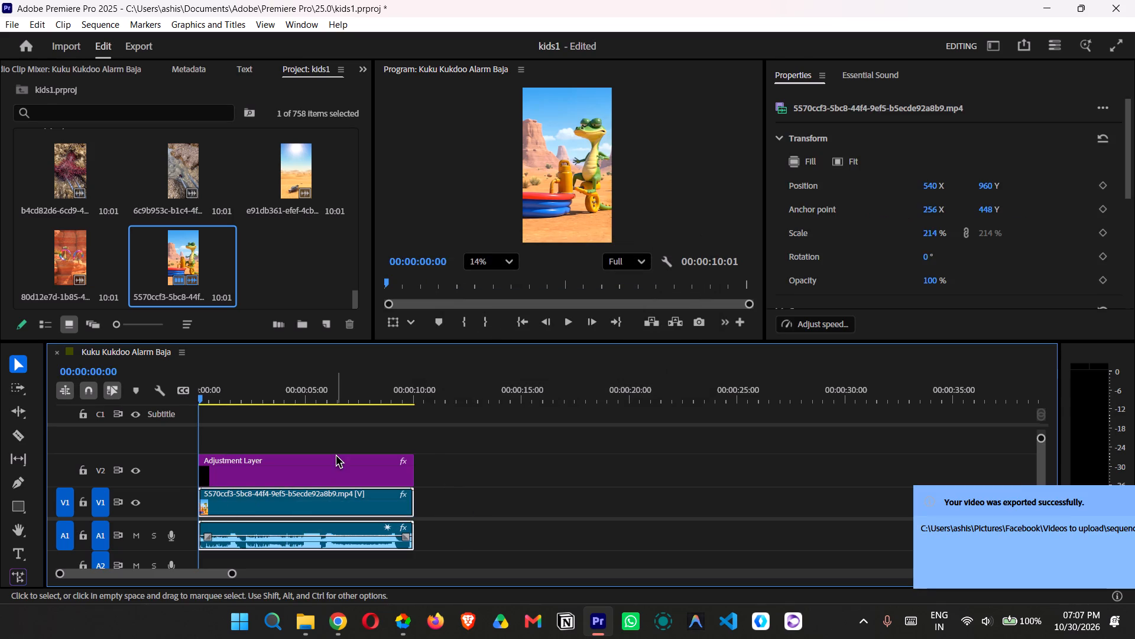
Replace the 5570ccf3 clip on the timeline with the 08726192 video from Downloads, placed at the start of V1, and select it.
{"action": "key", "text": "BackSpace"}
{"action": "left_click", "coordinate": [299, 623]}
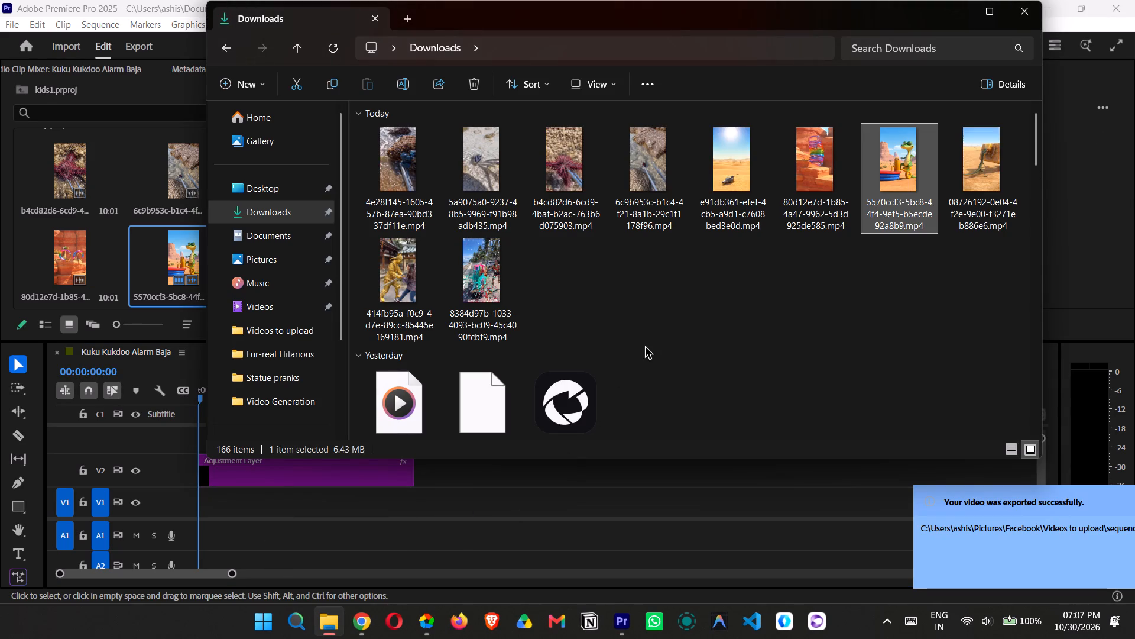
{"action": "left_click_drag", "start_coordinate": [984, 186], "coordinate": [216, 494]}
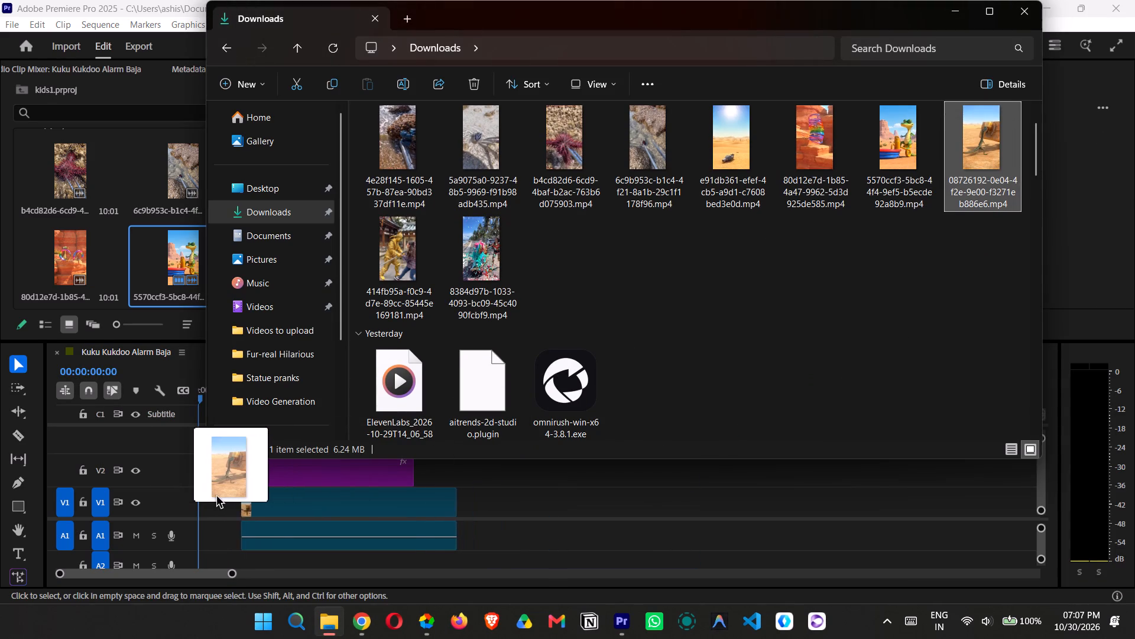
{"action": "left_click_drag", "start_coordinate": [216, 494], "coordinate": [183, 495]}
{"action": "left_click", "coordinate": [303, 501]}
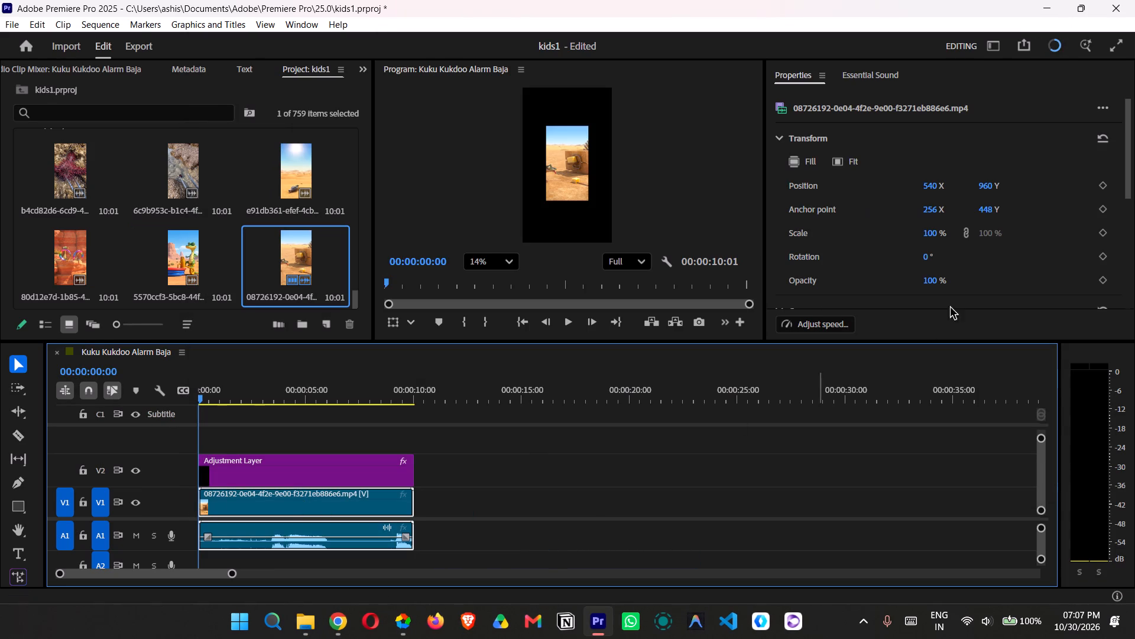
Make the 08726192 clip fill the vertical frame and raise its audio volume above 0 dB.
{"action": "left_click", "coordinate": [806, 157]}
{"action": "scroll", "coordinate": [894, 240], "scroll_direction": "down", "scroll_amount": 13}
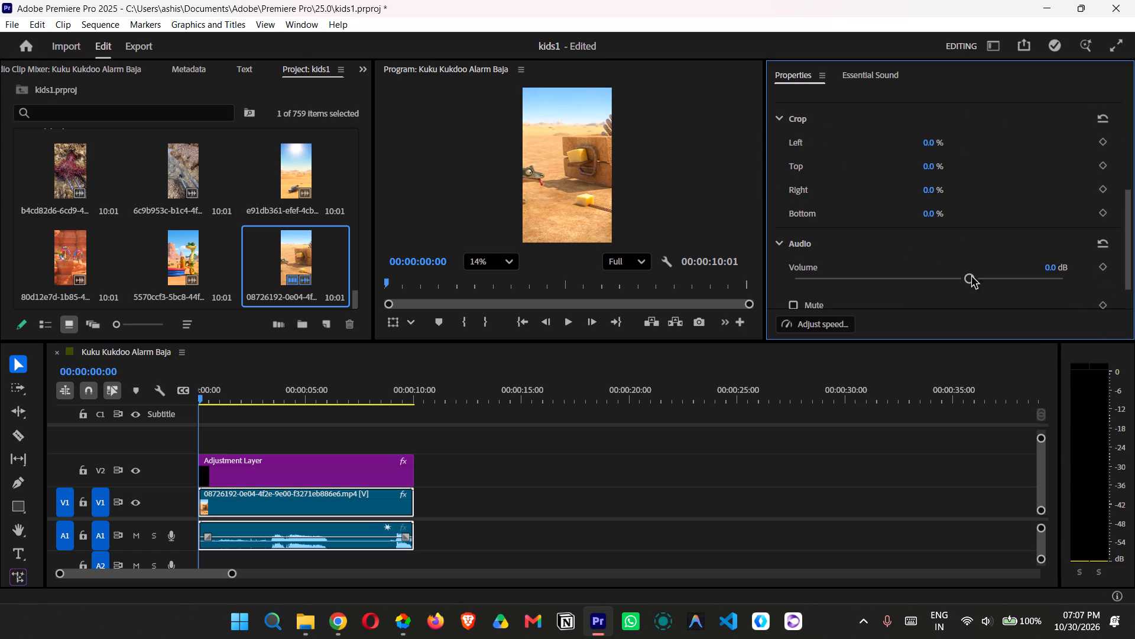
{"action": "left_click", "coordinate": [1003, 281]}
Quick-export the sequence as sequence-09.mp4 into the Videos to upload folder, using the Match Source - Adaptive Medium Bitrate preset.
{"action": "left_click", "coordinate": [1019, 41]}
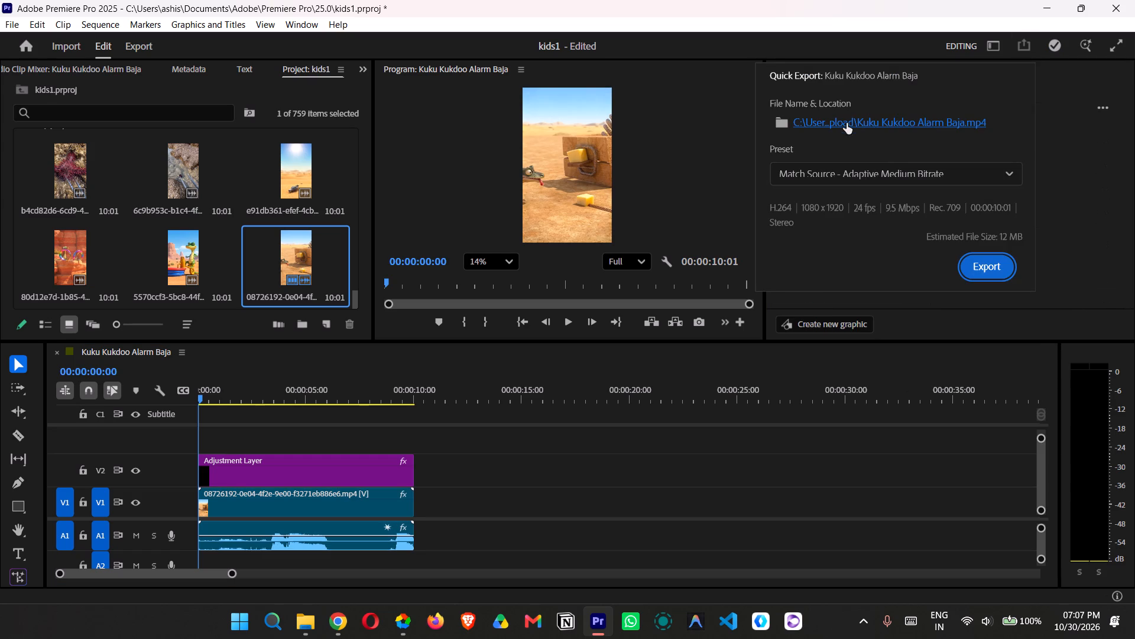
{"action": "left_click", "coordinate": [847, 123]}
{"action": "scroll", "coordinate": [338, 183], "scroll_direction": "down", "scroll_amount": 5}
{"action": "left_click", "coordinate": [267, 199]}
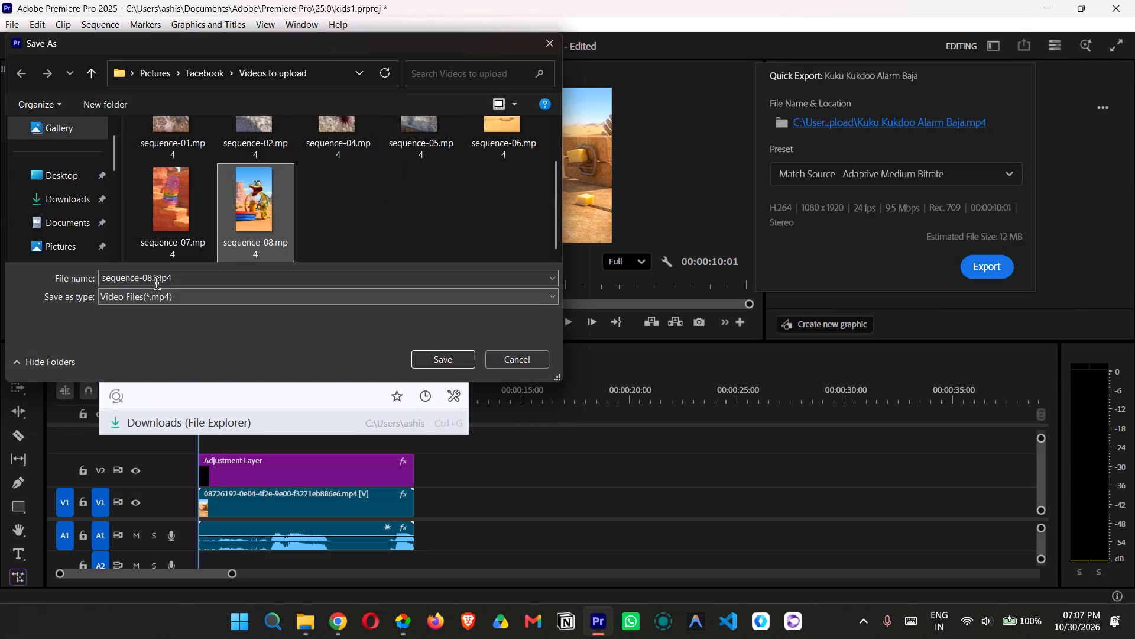
{"action": "triple_click", "coordinate": [151, 278]}
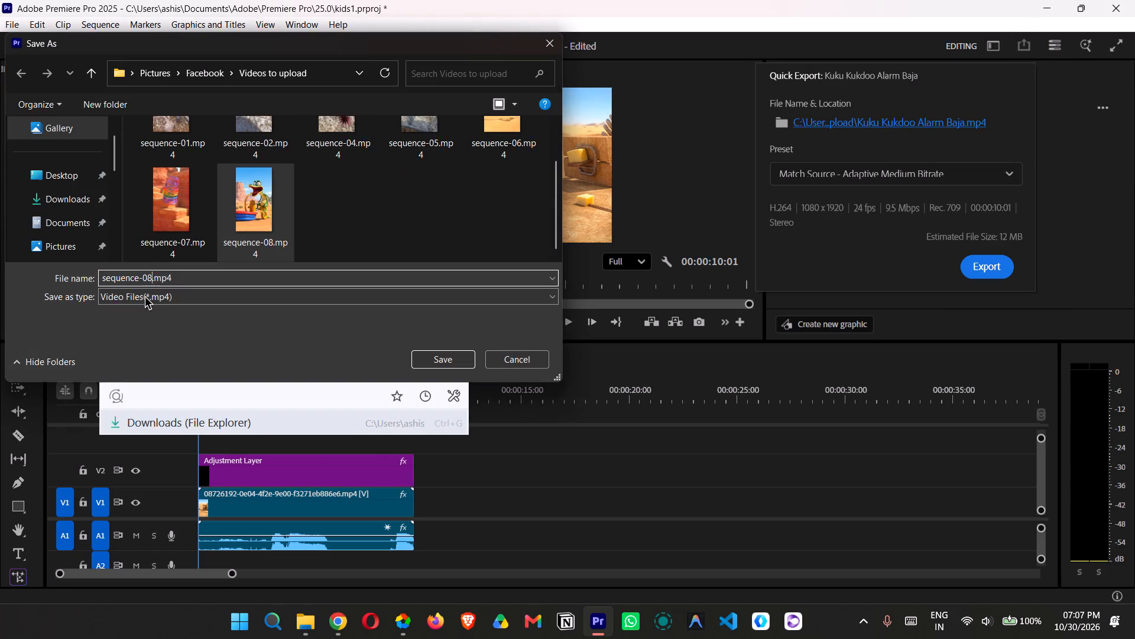
{"action": "key", "text": "BackSpace"}
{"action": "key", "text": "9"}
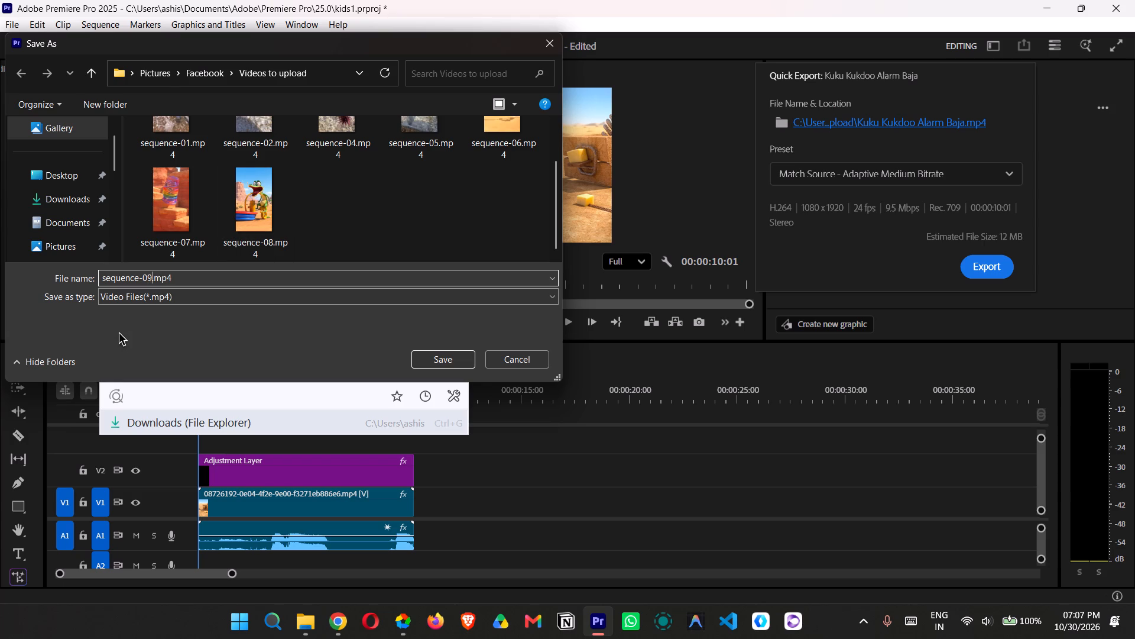
{"action": "key", "text": "Return"}
{"action": "left_click", "coordinate": [985, 261]}
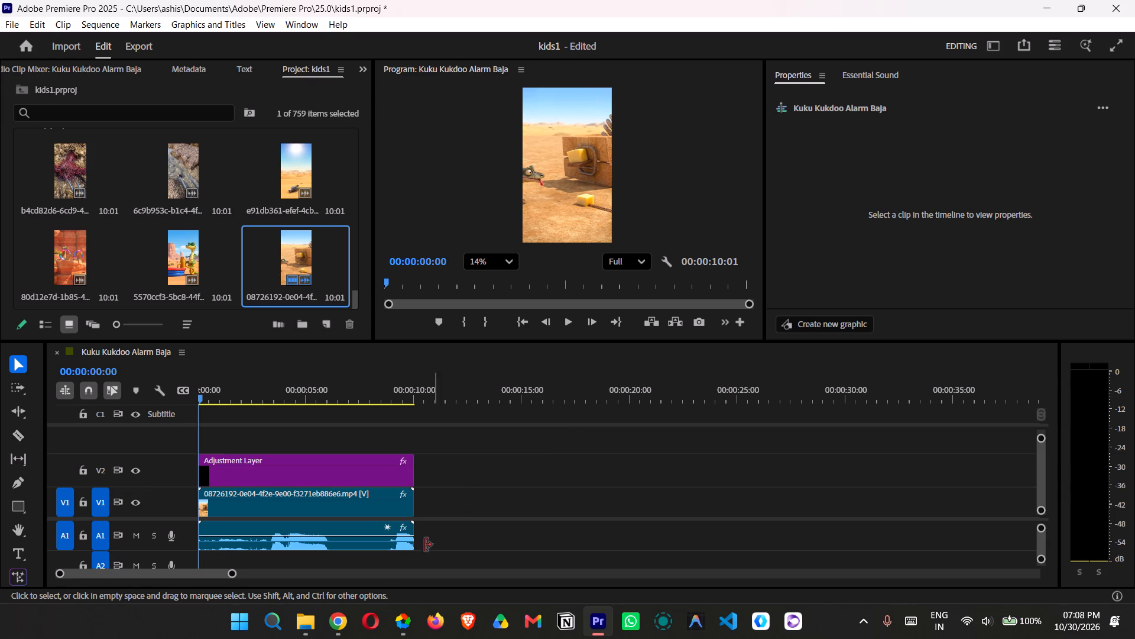
Open the Videos to upload folder in a new File Explorer tab and compare its exported sequence files with the source videos in Downloads.
{"action": "left_click", "coordinate": [365, 499]}
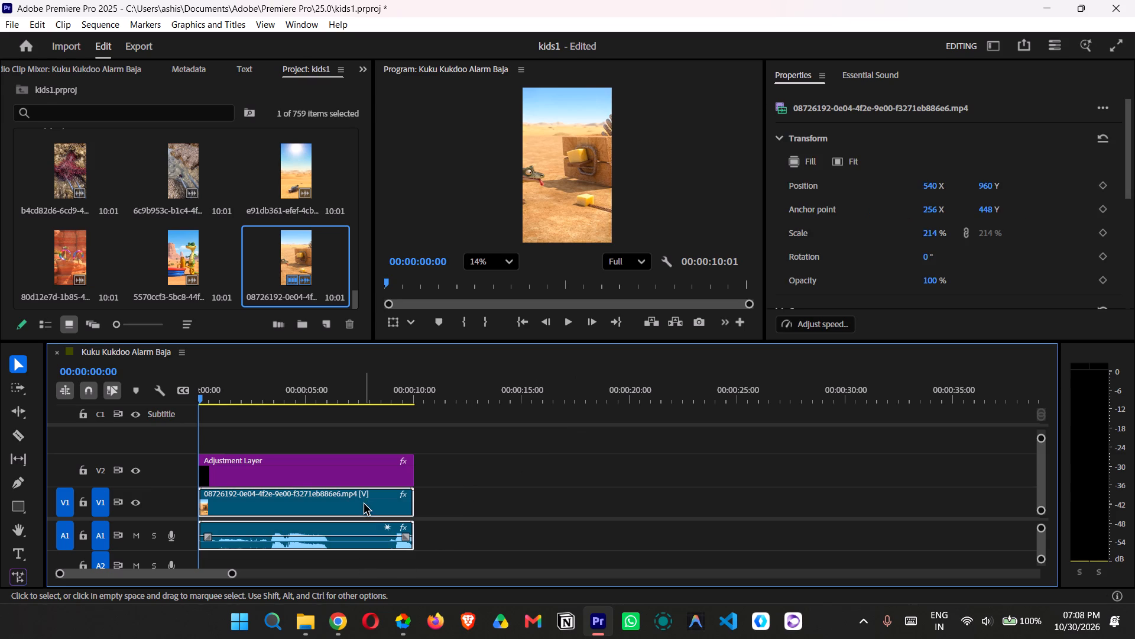
{"action": "left_click", "coordinate": [307, 618]}
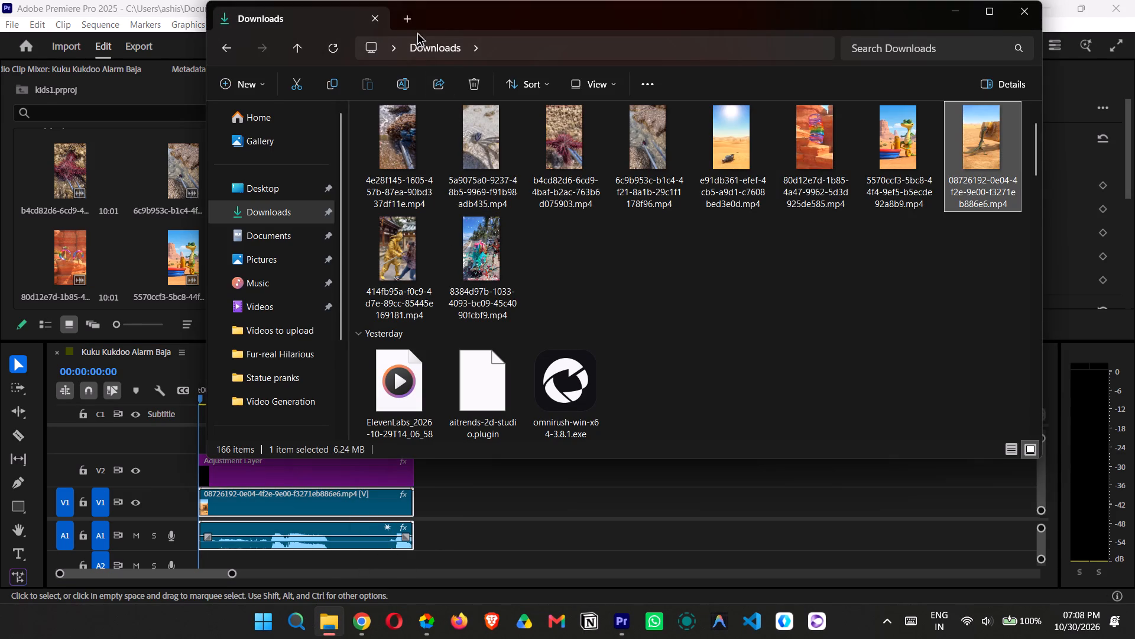
{"action": "left_click", "coordinate": [413, 24]}
{"action": "left_click", "coordinate": [284, 303]}
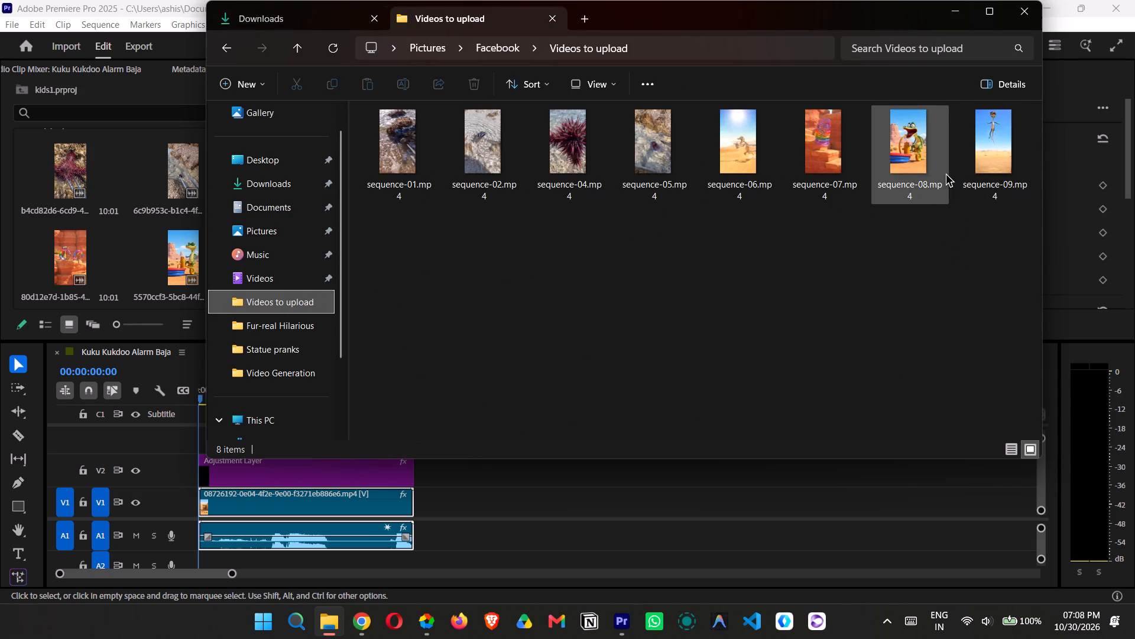
{"action": "left_click", "coordinate": [959, 15]}
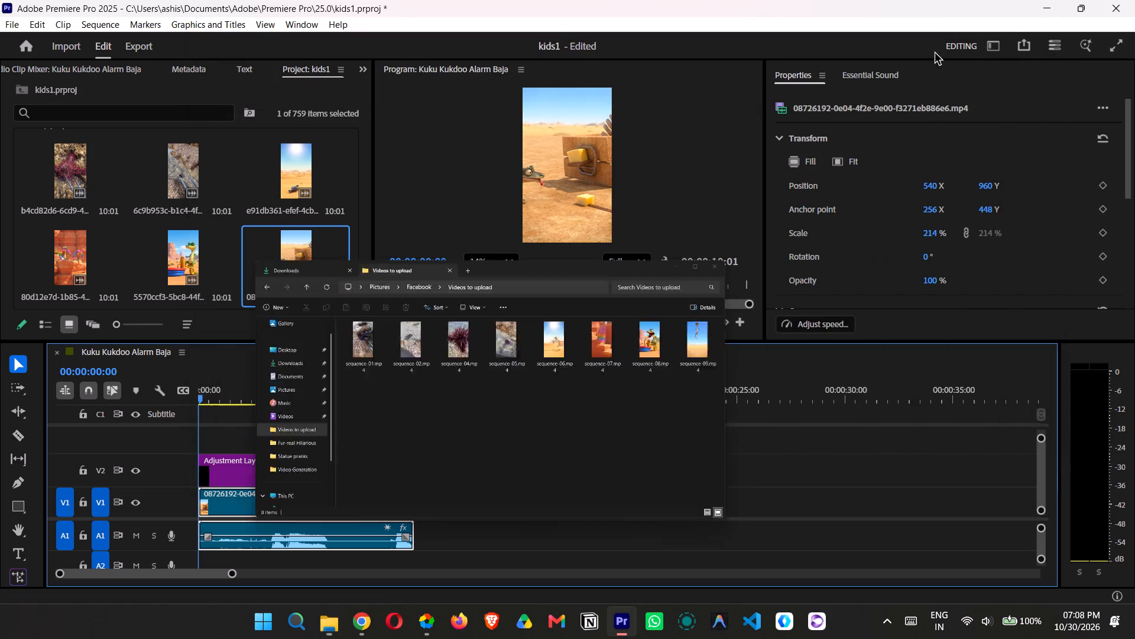
{"action": "left_click", "coordinate": [296, 624]}
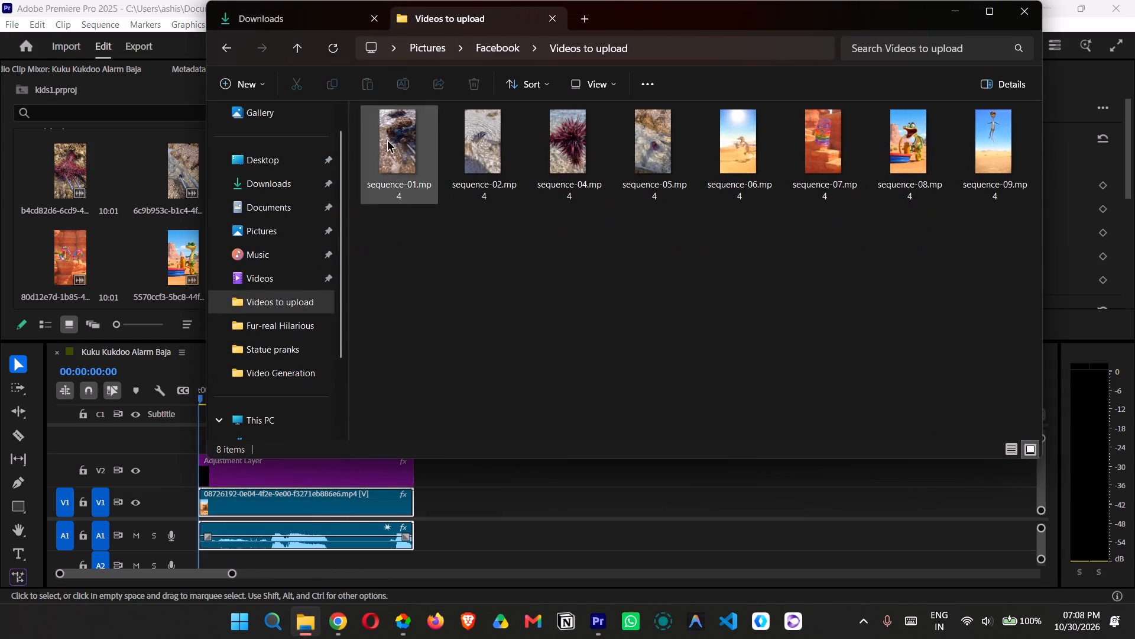
{"action": "left_click", "coordinate": [342, 14]}
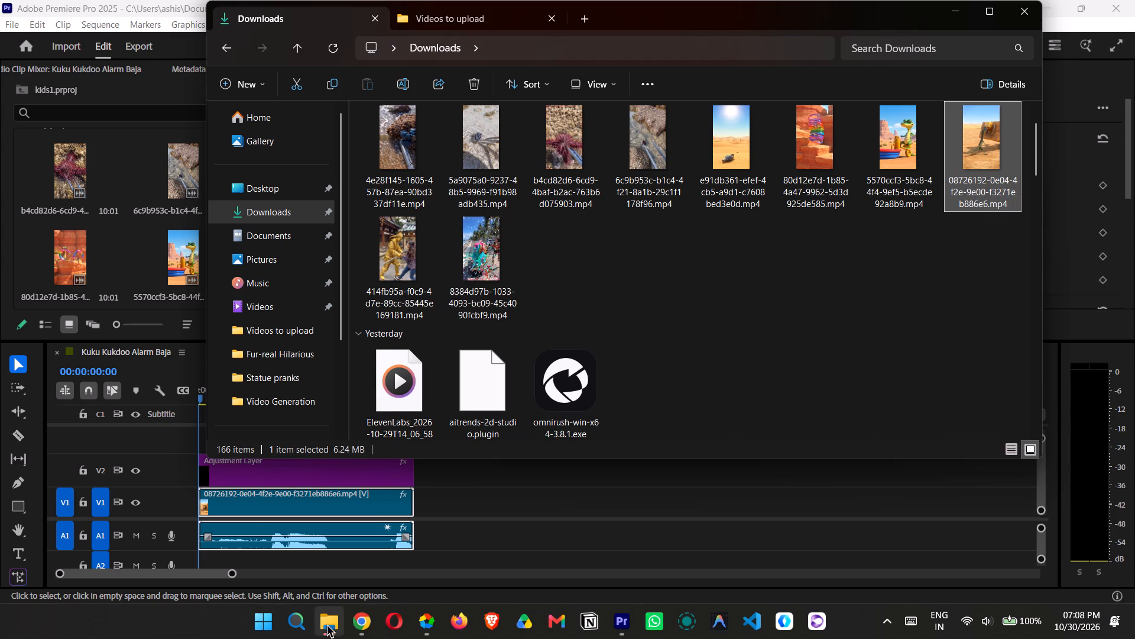
{"action": "left_click", "coordinate": [516, 21]}
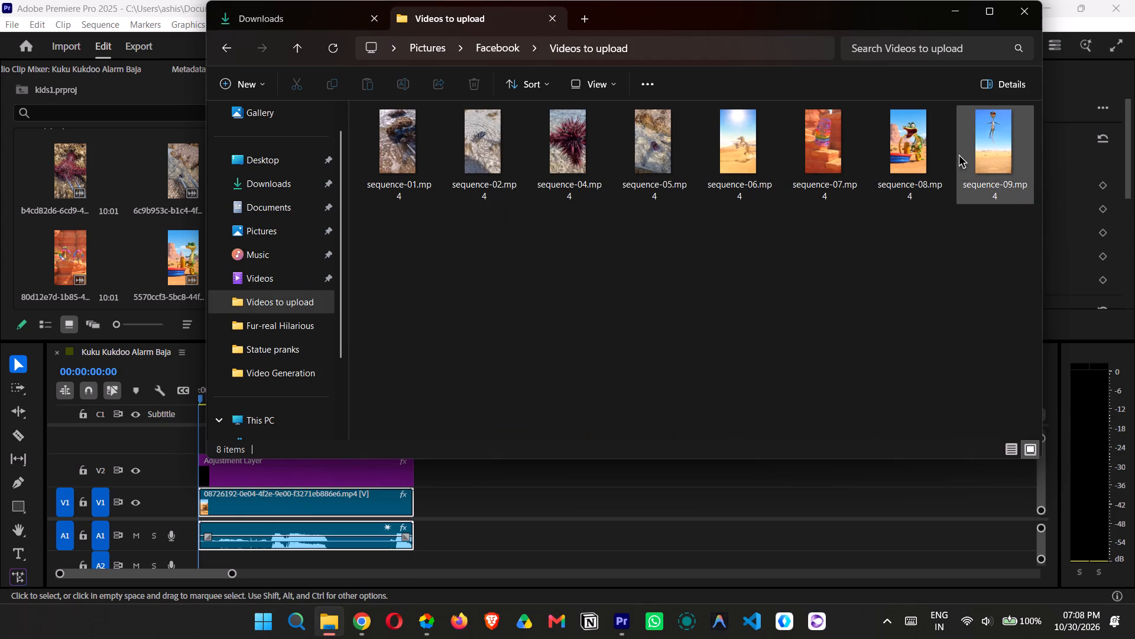
Replace the 08726192 clip on the timeline with the 414fb95a video from Downloads, placed at the start of V1.
{"action": "left_click", "coordinate": [260, 14]}
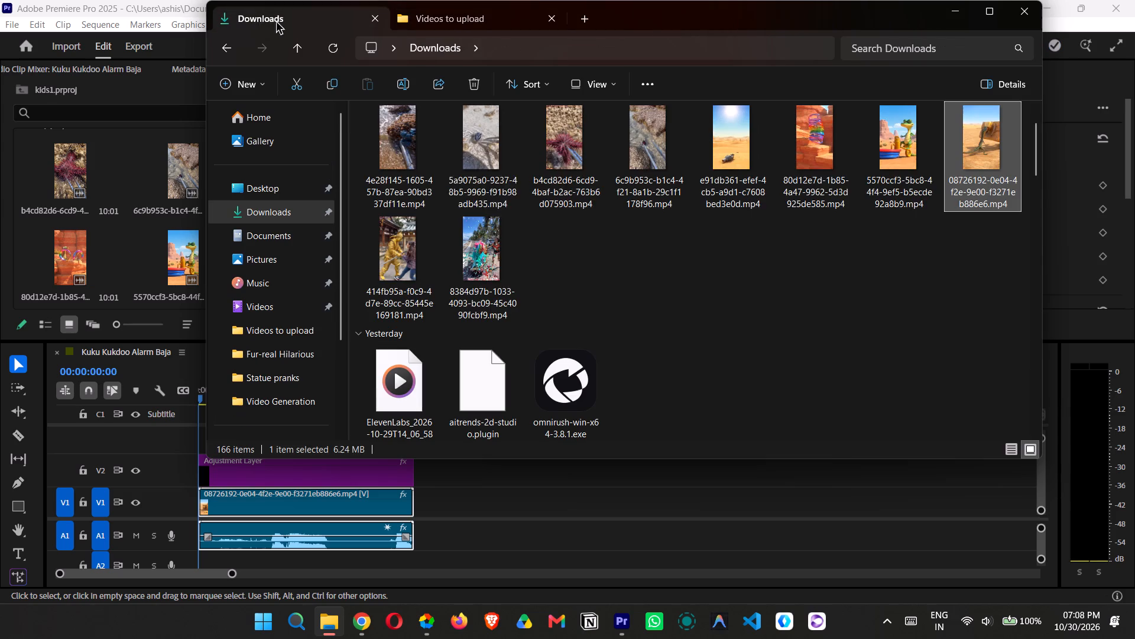
{"action": "left_click_drag", "start_coordinate": [400, 259], "coordinate": [405, 428]}
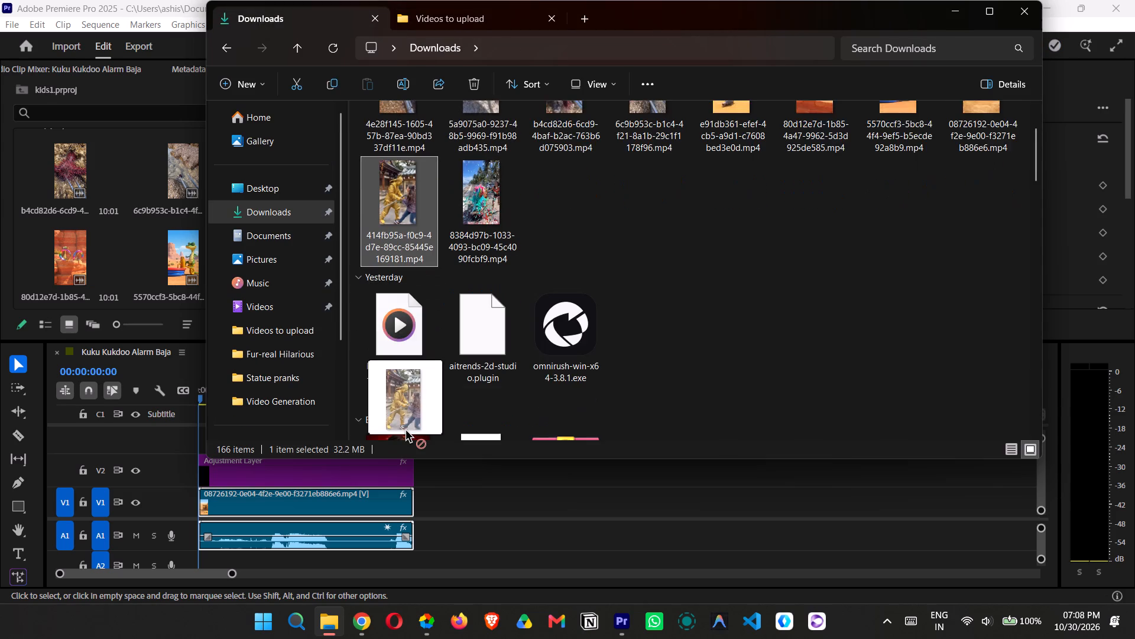
{"action": "left_click_drag", "start_coordinate": [405, 428], "coordinate": [496, 532]}
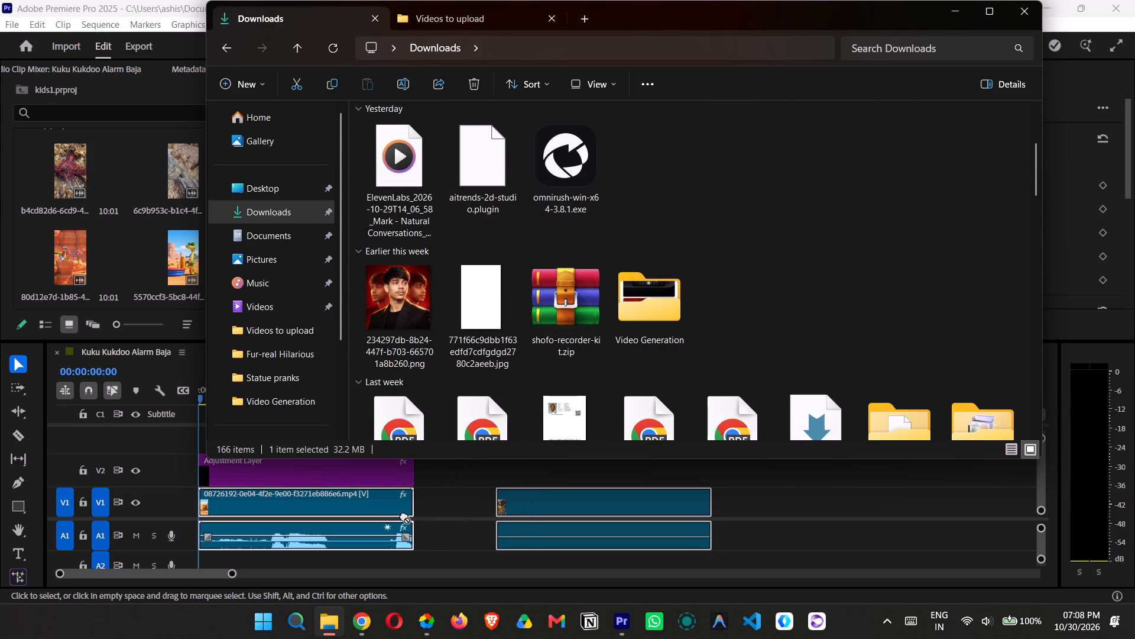
{"action": "left_click", "coordinate": [394, 510]}
{"action": "left_click", "coordinate": [393, 510]}
{"action": "key", "text": "BackSpace"}
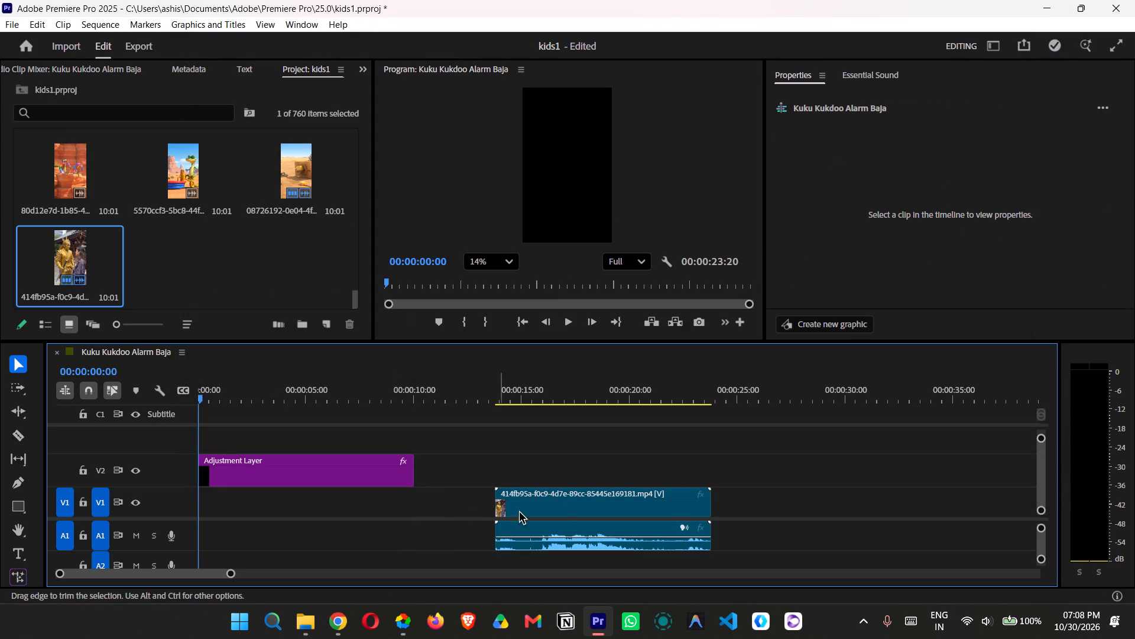
{"action": "left_click_drag", "start_coordinate": [562, 509], "coordinate": [168, 514]}
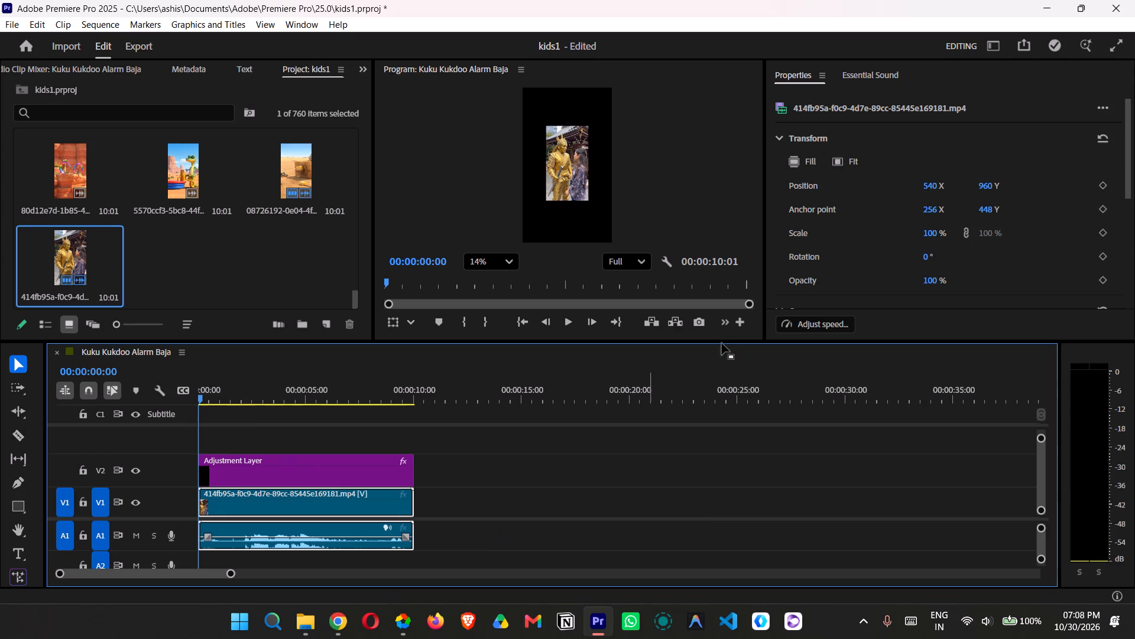
Scale the 414fb95a clip to fill the vertical frame.
{"action": "left_click", "coordinate": [815, 162]}
{"action": "scroll", "coordinate": [913, 211], "scroll_direction": "down", "scroll_amount": 14}
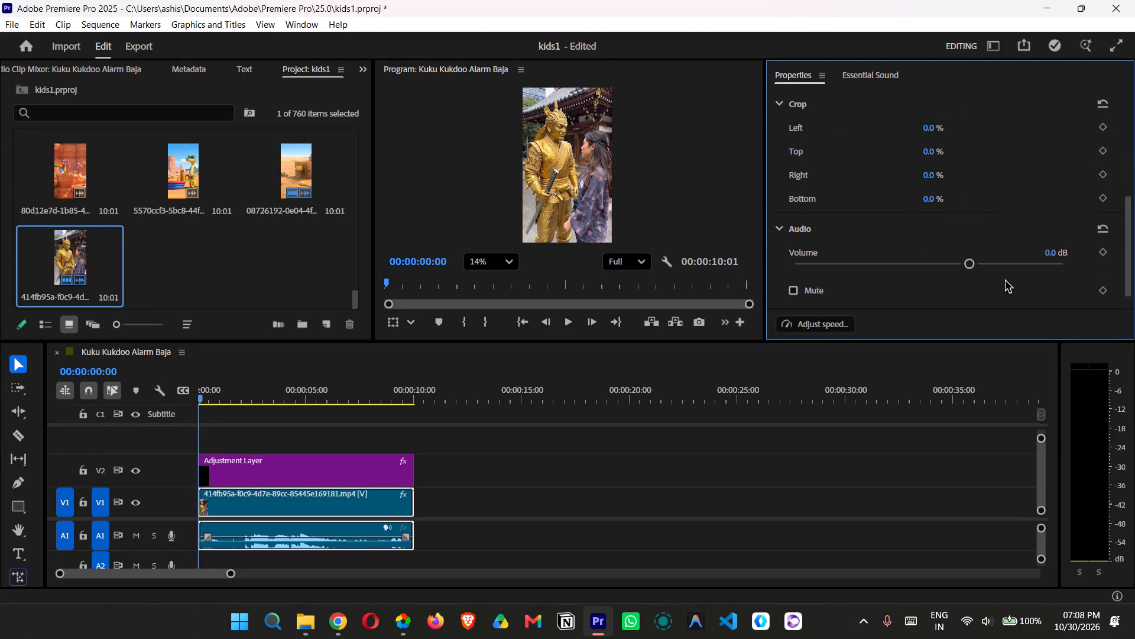
Raise the audio volume of the 414fb95a clip above 0 dB.
{"action": "left_click", "coordinate": [997, 260]}
Quick-export the Kuku Kukdoo Alarm Baja sequence as sequence-010.mp4 into the Videos to upload folder.
{"action": "left_click", "coordinate": [1019, 46]}
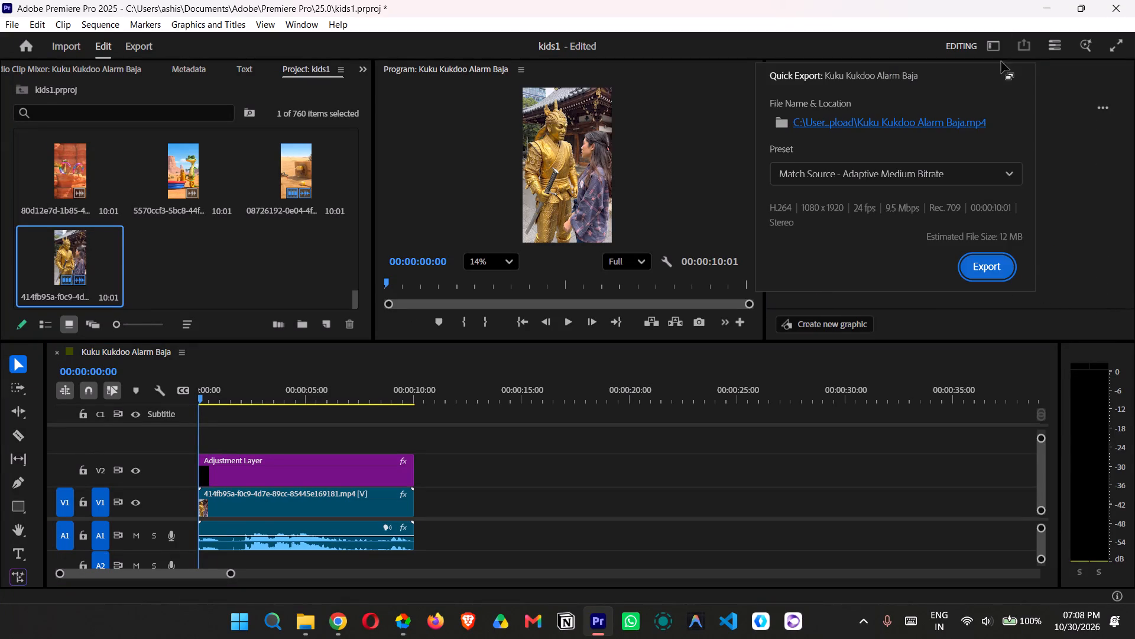
{"action": "left_click", "coordinate": [855, 127]}
{"action": "scroll", "coordinate": [354, 168], "scroll_direction": "down", "scroll_amount": 5}
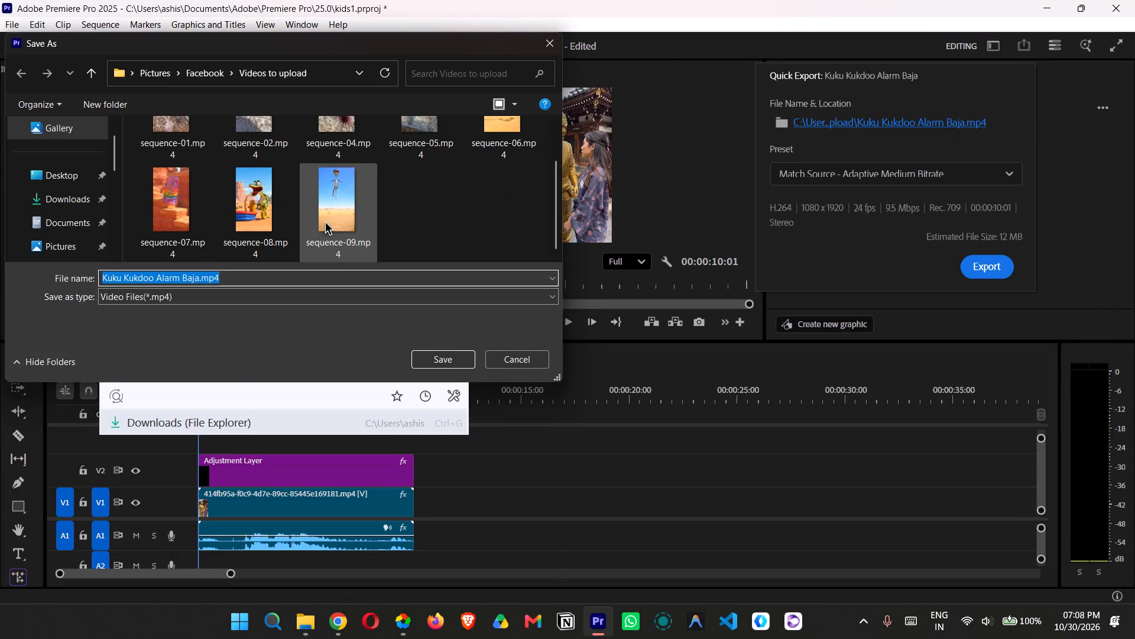
{"action": "left_click", "coordinate": [325, 221]}
{"action": "triple_click", "coordinate": [151, 282]}
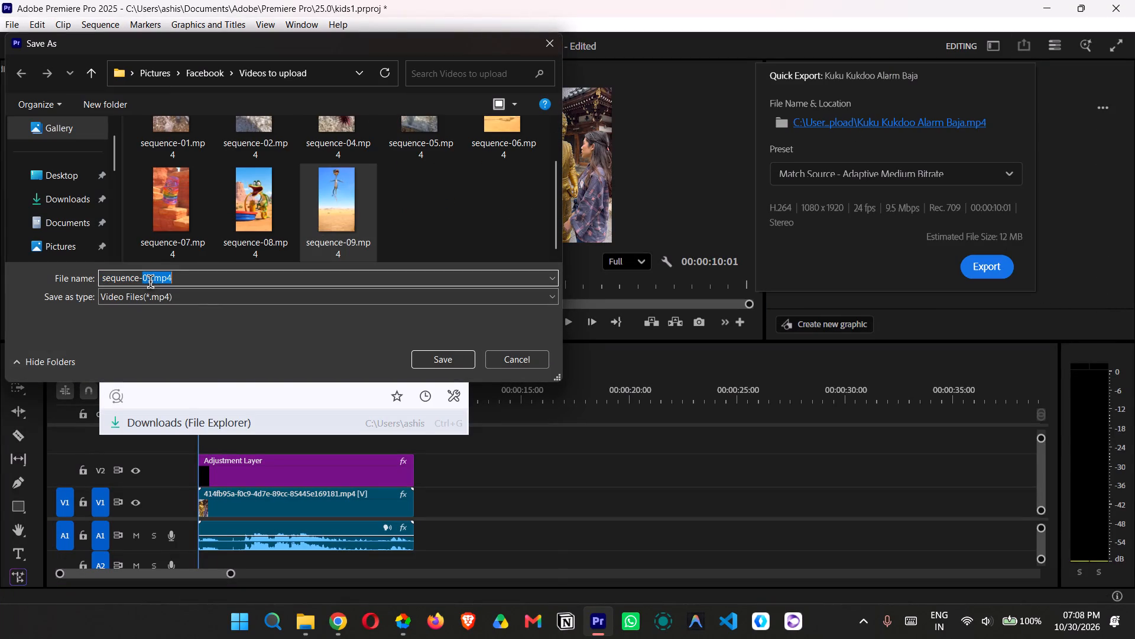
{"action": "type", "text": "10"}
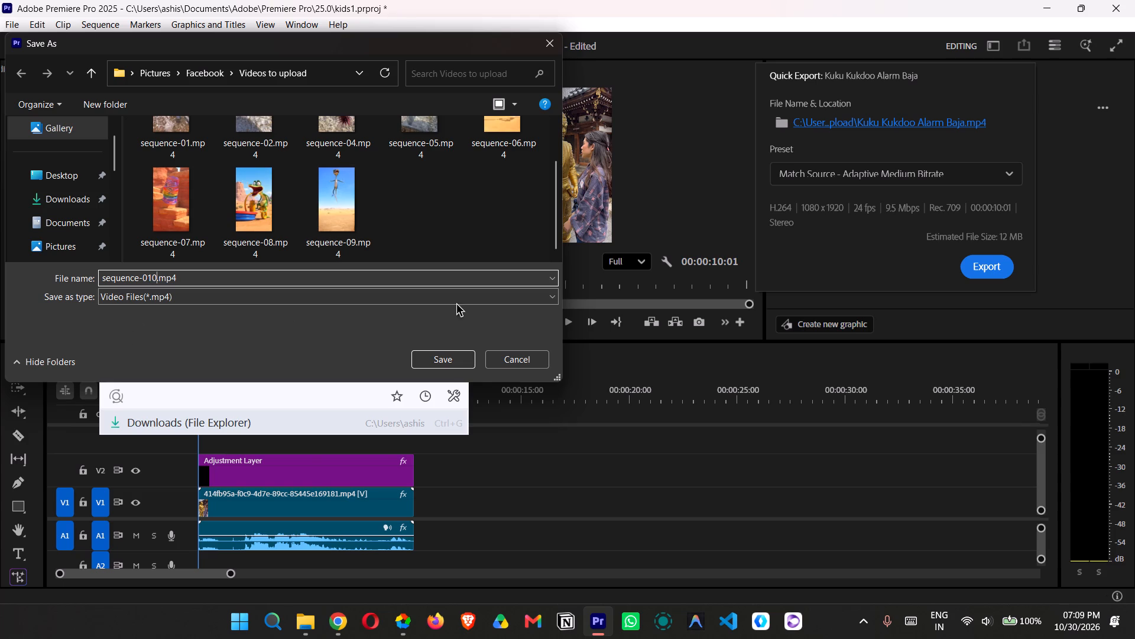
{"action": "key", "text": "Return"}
{"action": "left_click", "coordinate": [1003, 272]}
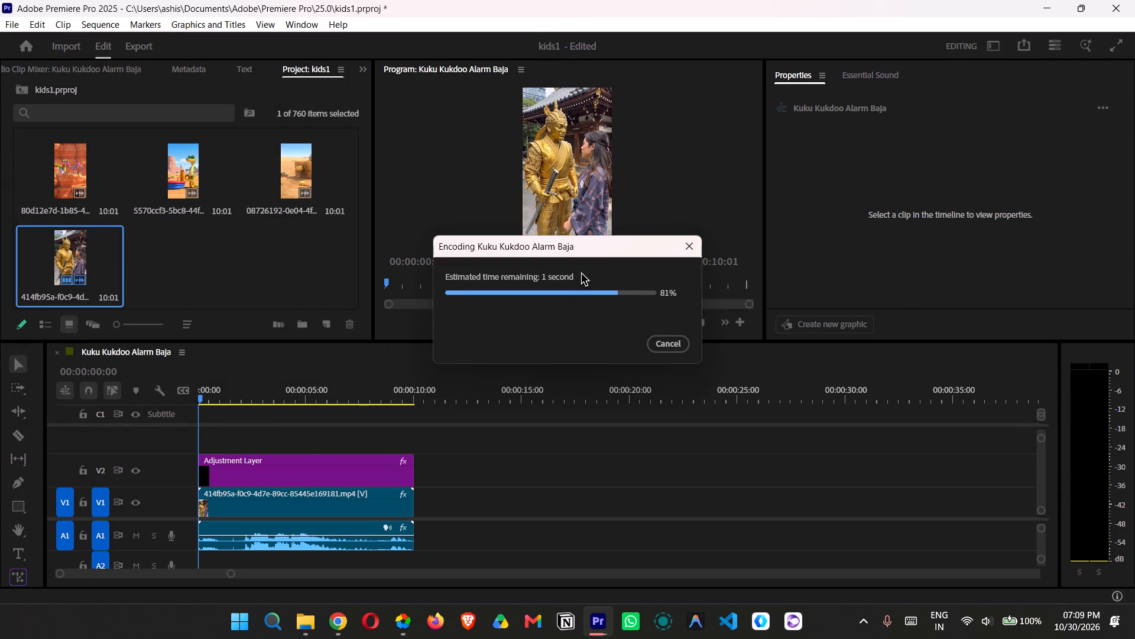
Select the 414fb95a clip together with the adjustment layer above it on the timeline.
{"action": "left_click_drag", "start_coordinate": [461, 475], "coordinate": [333, 502]}
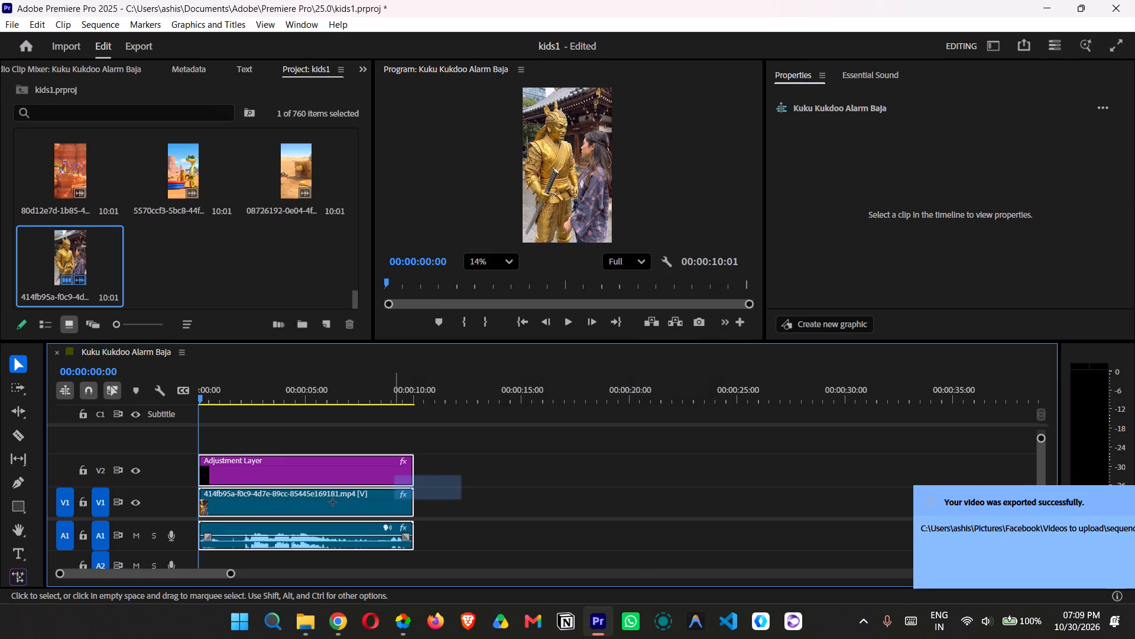
Replace the 414fb95a clip on the timeline with the 8384d97b video from Downloads, placed at the start of V1, and select it.
{"action": "left_click_drag", "start_coordinate": [333, 502], "coordinate": [280, 502]}
{"action": "left_click_drag", "start_coordinate": [530, 492], "coordinate": [331, 510]}
{"action": "key", "text": "BackSpace"}
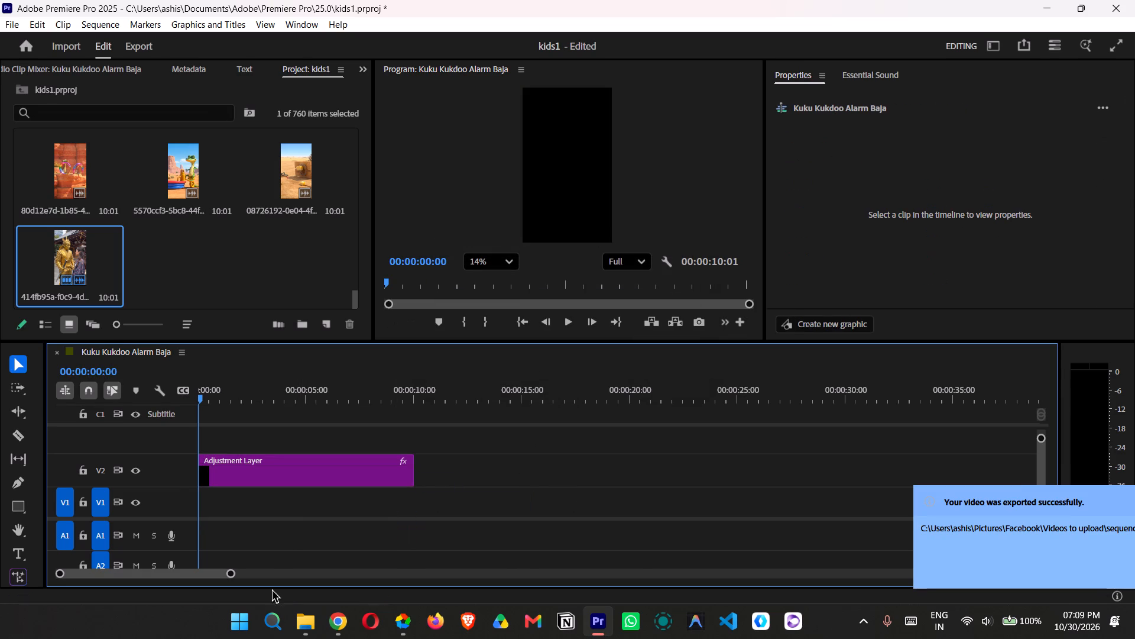
{"action": "left_click", "coordinate": [297, 619]}
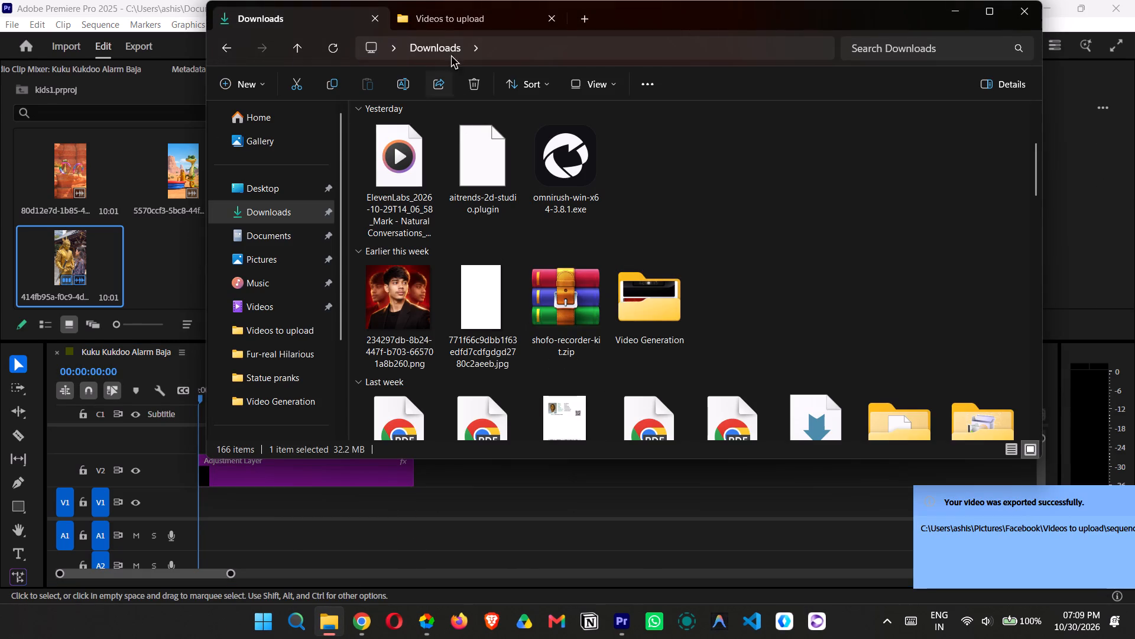
{"action": "scroll", "coordinate": [471, 136], "scroll_direction": "up", "scroll_amount": 2}
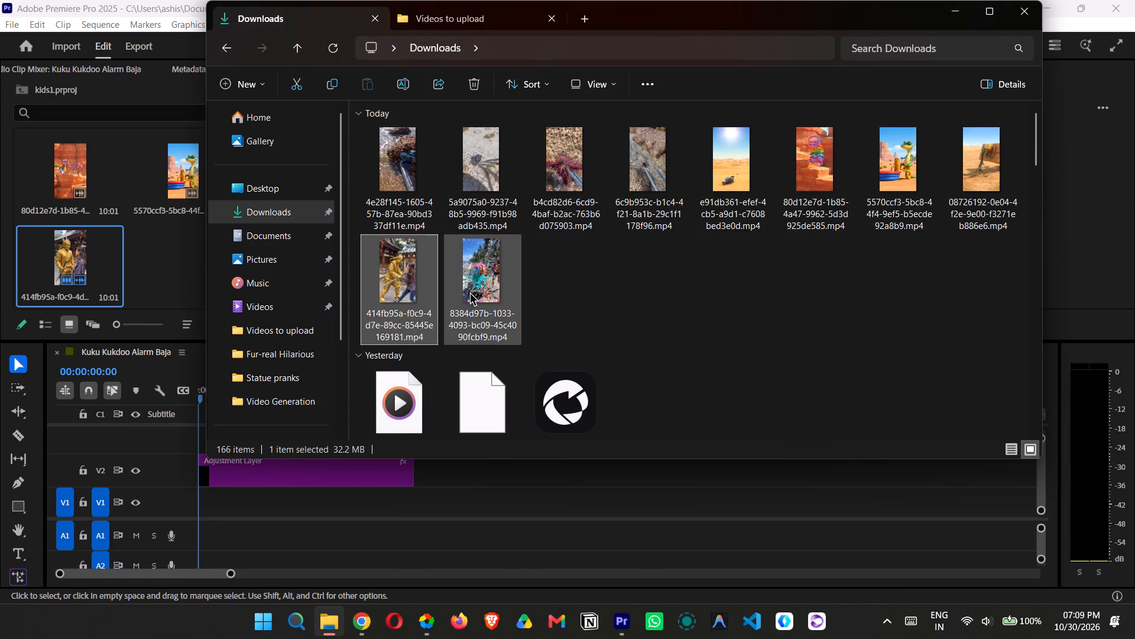
{"action": "left_click_drag", "start_coordinate": [490, 298], "coordinate": [404, 489]}
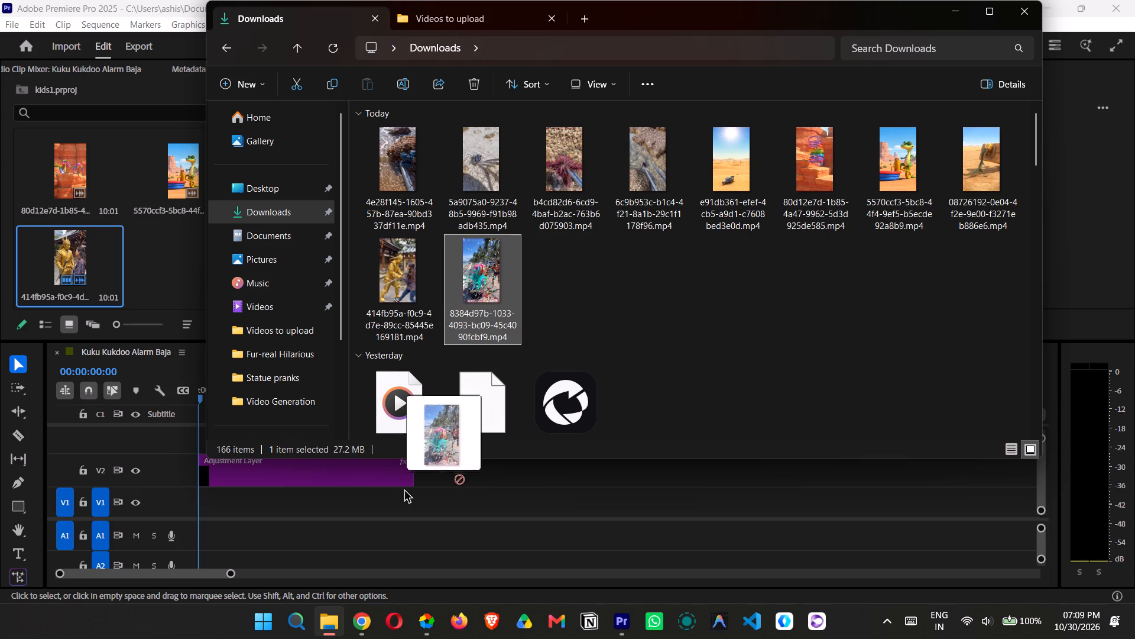
{"action": "left_click_drag", "start_coordinate": [404, 489], "coordinate": [193, 501]}
{"action": "left_click", "coordinate": [316, 508]}
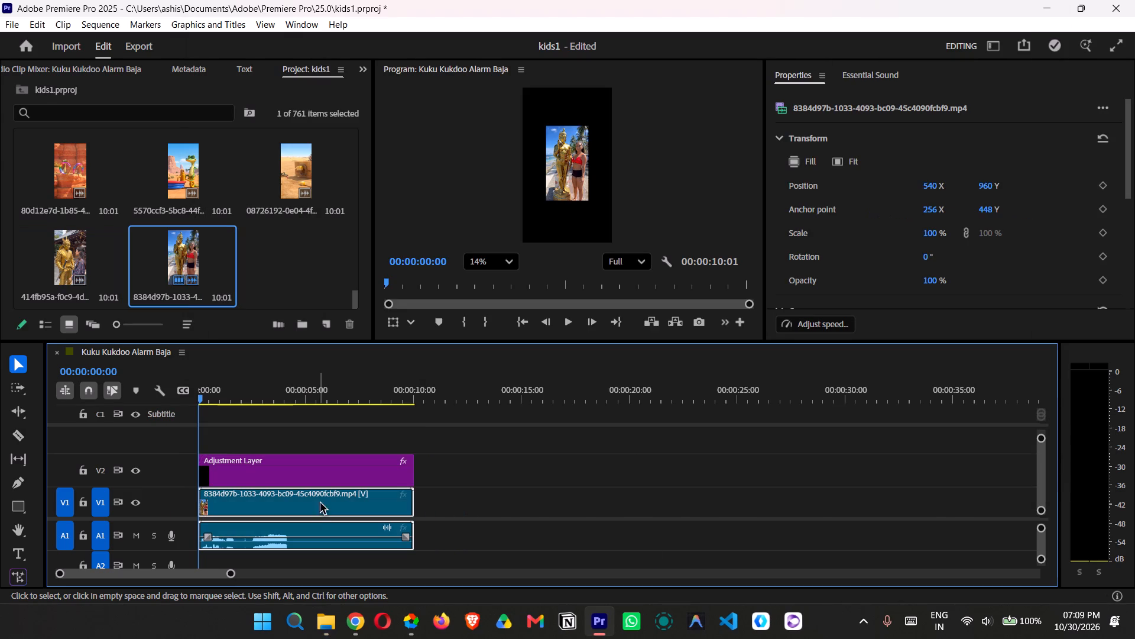
Scale the 8384d97b clip to fill the vertical frame and raise its audio volume above 0 dB.
{"action": "left_click", "coordinate": [803, 157]}
{"action": "scroll", "coordinate": [880, 241], "scroll_direction": "down", "scroll_amount": 13}
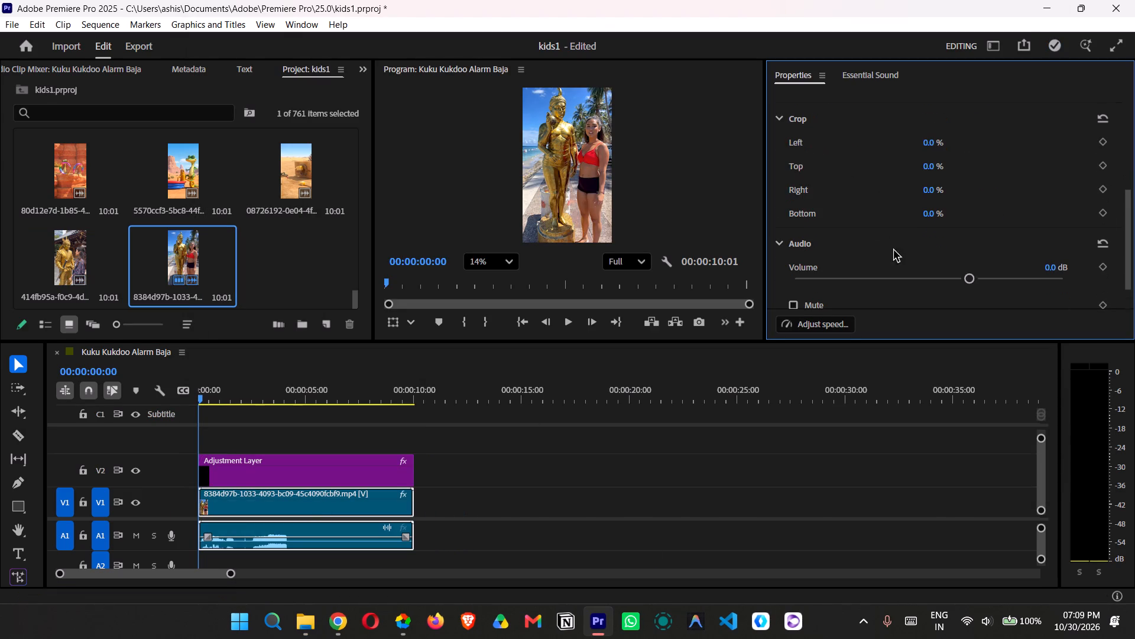
{"action": "left_click", "coordinate": [997, 279]}
Quick-export the sequence as sequence-011.mp4 to the Videos to upload folder with the Match Source - Adaptive Medium Bitrate preset.
{"action": "left_click", "coordinate": [1028, 51]}
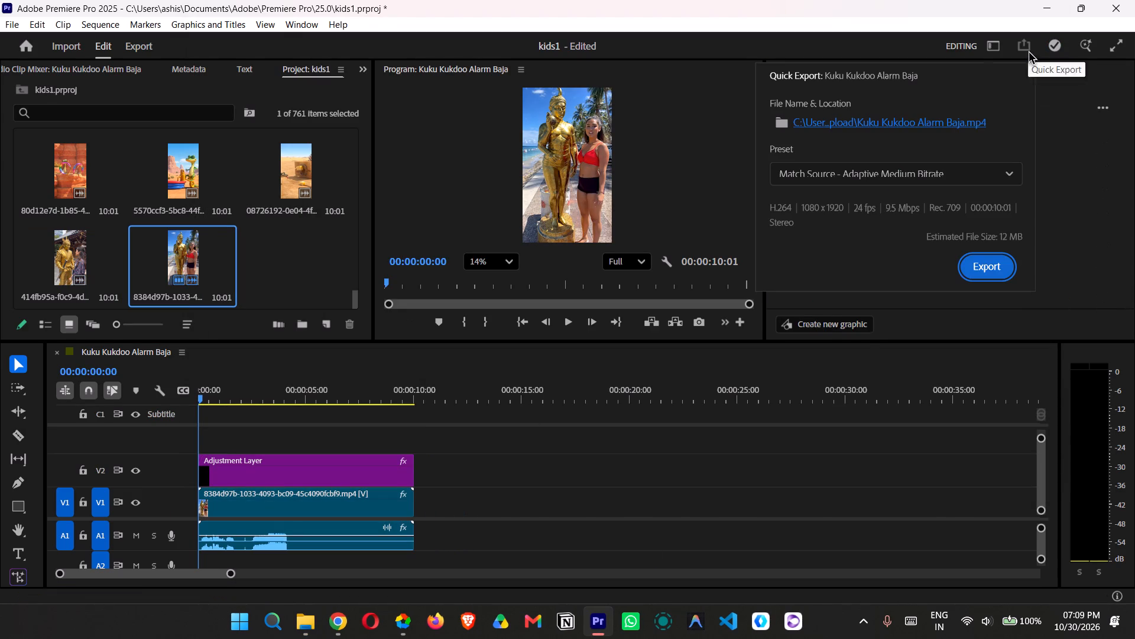
{"action": "left_click", "coordinate": [847, 122]}
{"action": "scroll", "coordinate": [267, 208], "scroll_direction": "down", "scroll_amount": 5}
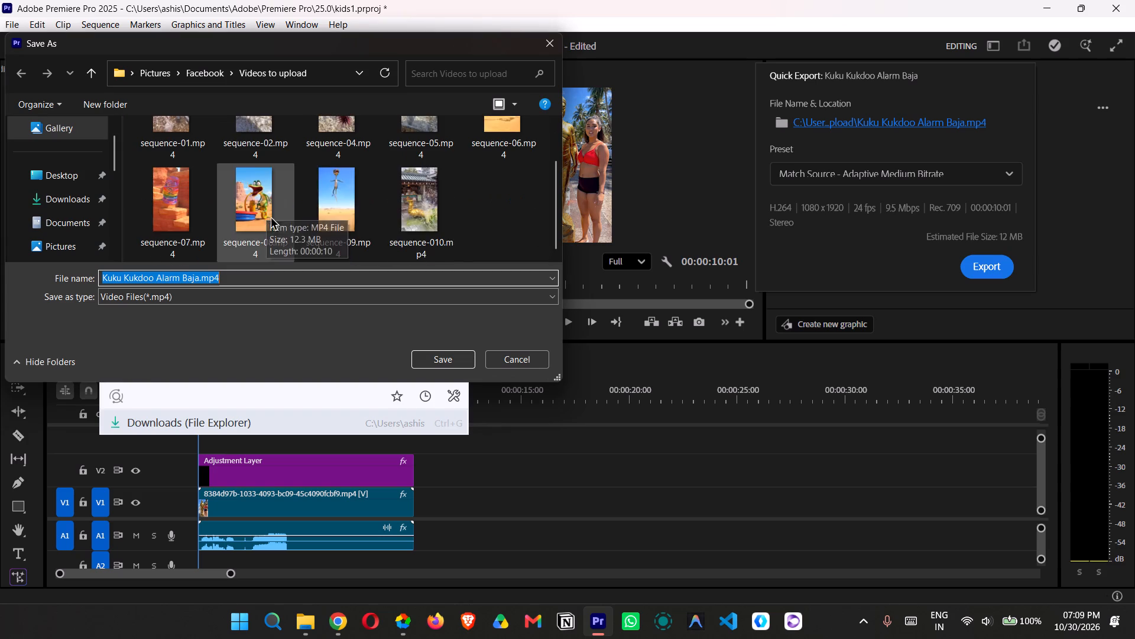
{"action": "left_click", "coordinate": [420, 204]}
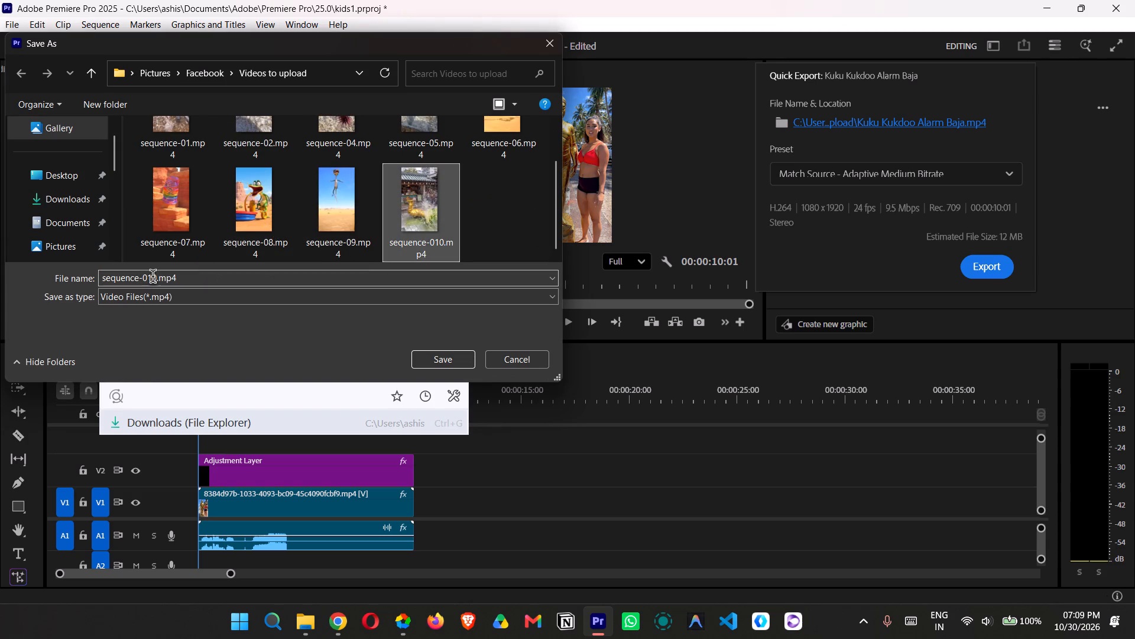
{"action": "triple_click", "coordinate": [155, 275]}
{"action": "key", "text": "BackSpace"}
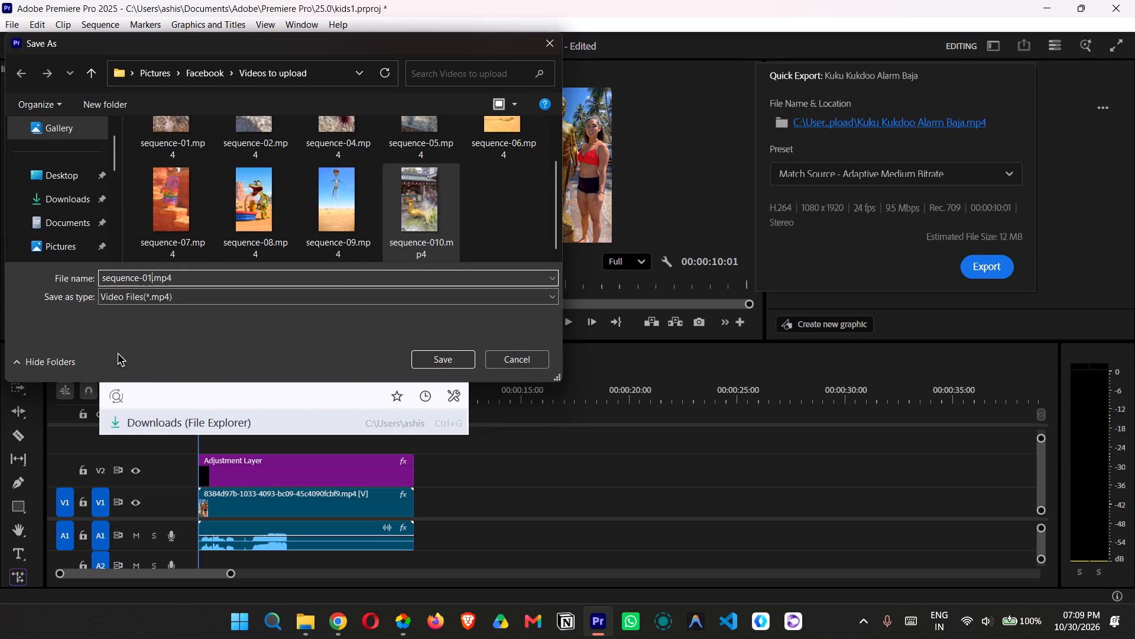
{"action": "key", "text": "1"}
{"action": "key", "text": "Return"}
{"action": "left_click", "coordinate": [990, 280]}
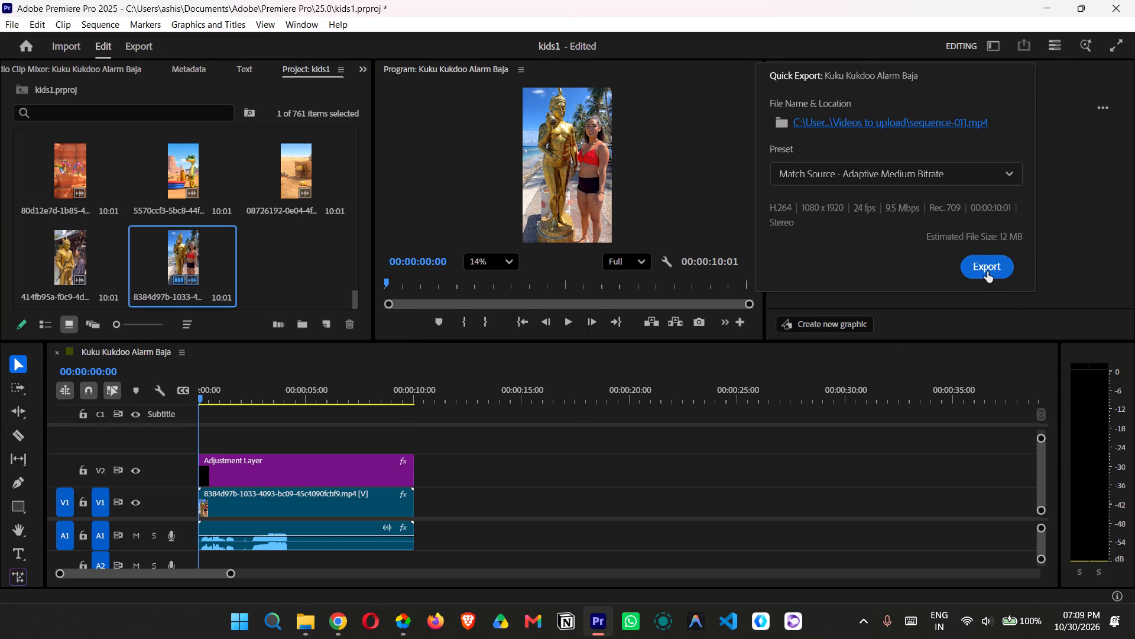
{"action": "left_click", "coordinate": [987, 272]}
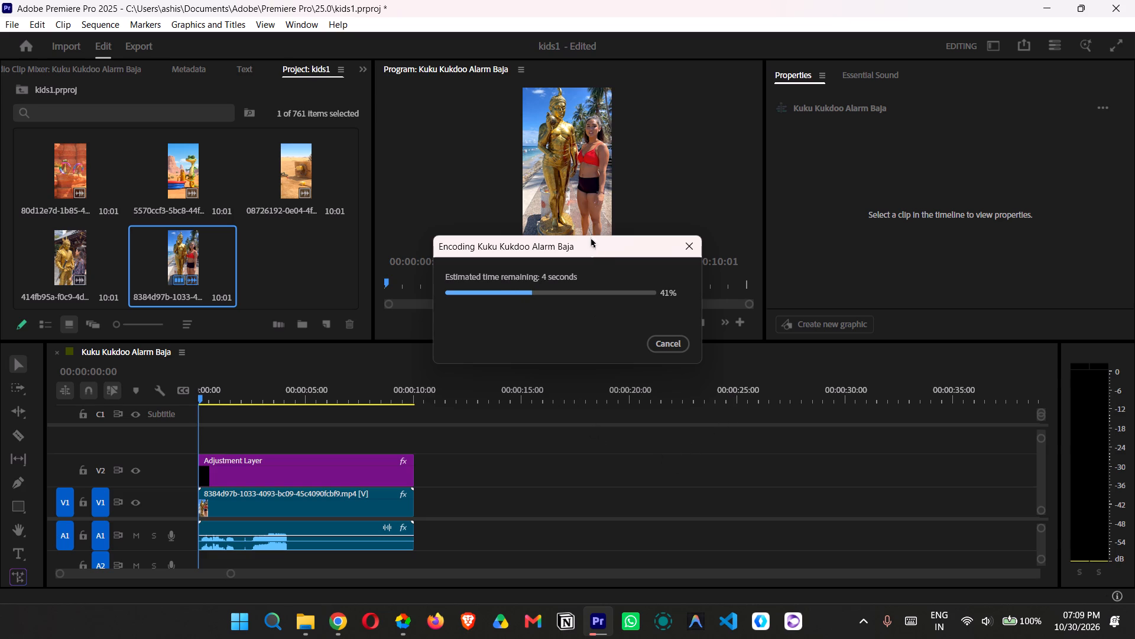
{"action": "left_click_drag", "start_coordinate": [588, 241], "coordinate": [609, 261]}
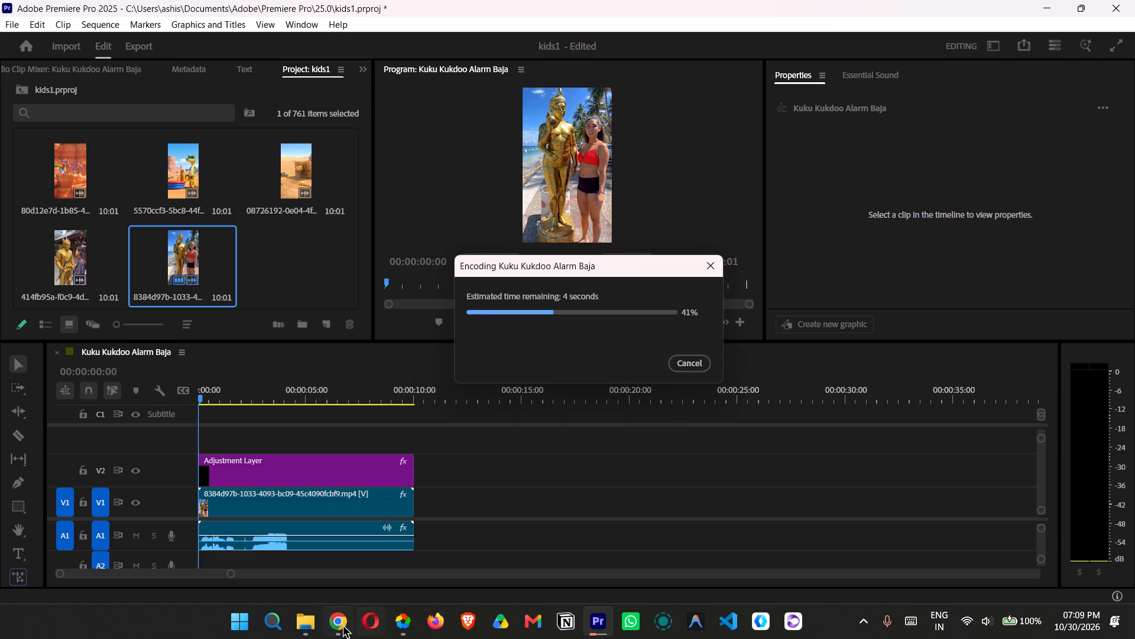
Switch to Chrome while the export is encoding.
{"action": "left_click", "coordinate": [334, 620]}
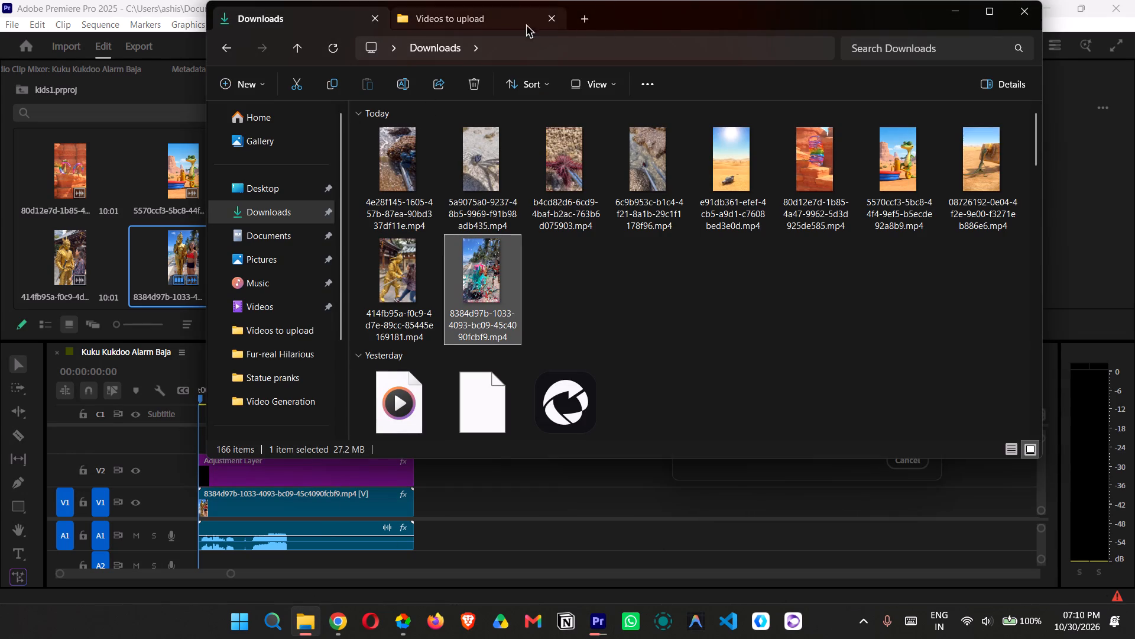
Check the drive space in This PC and the source videos in Downloads, and return to Premiere Pro.
{"action": "scroll", "coordinate": [290, 385], "scroll_direction": "down", "scroll_amount": 5}
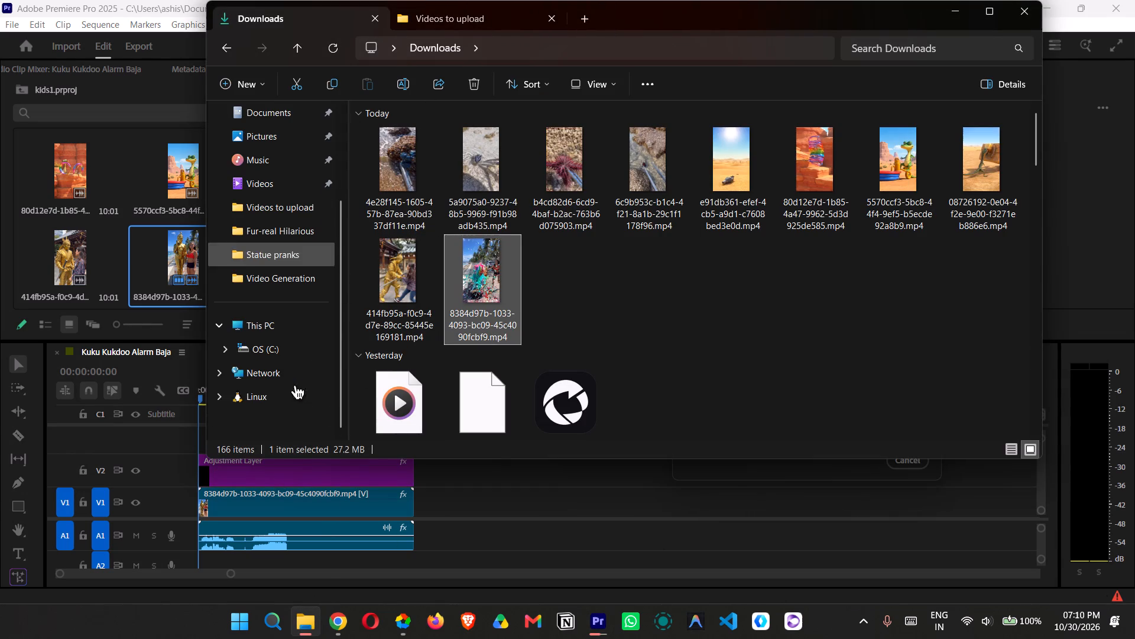
{"action": "left_click", "coordinate": [289, 334]}
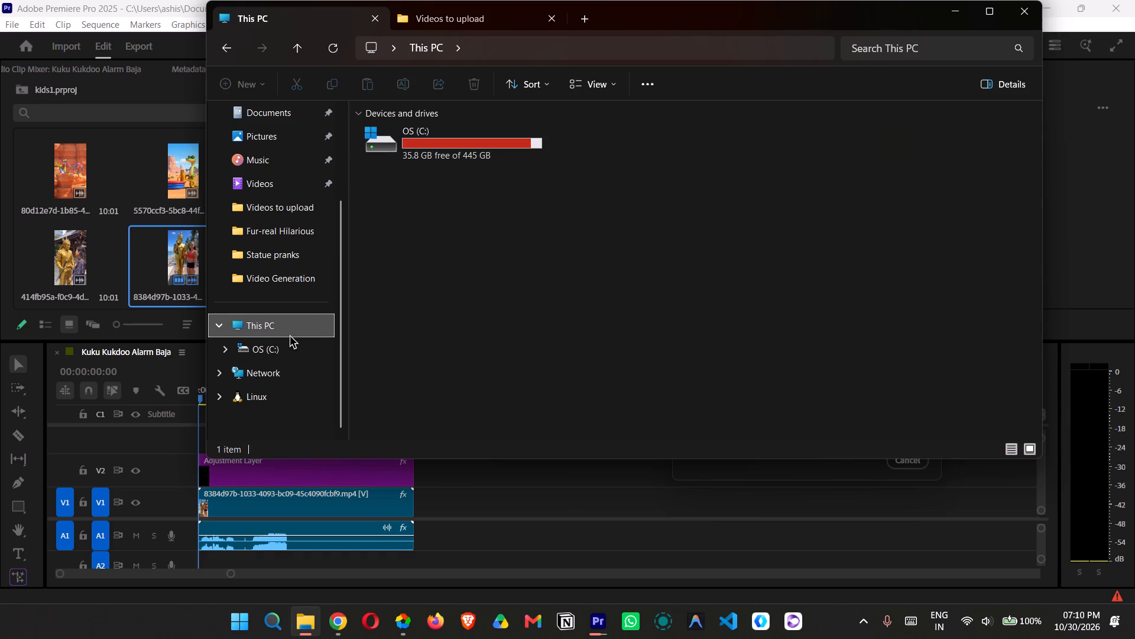
{"action": "scroll", "coordinate": [277, 137], "scroll_direction": "up", "scroll_amount": 2}
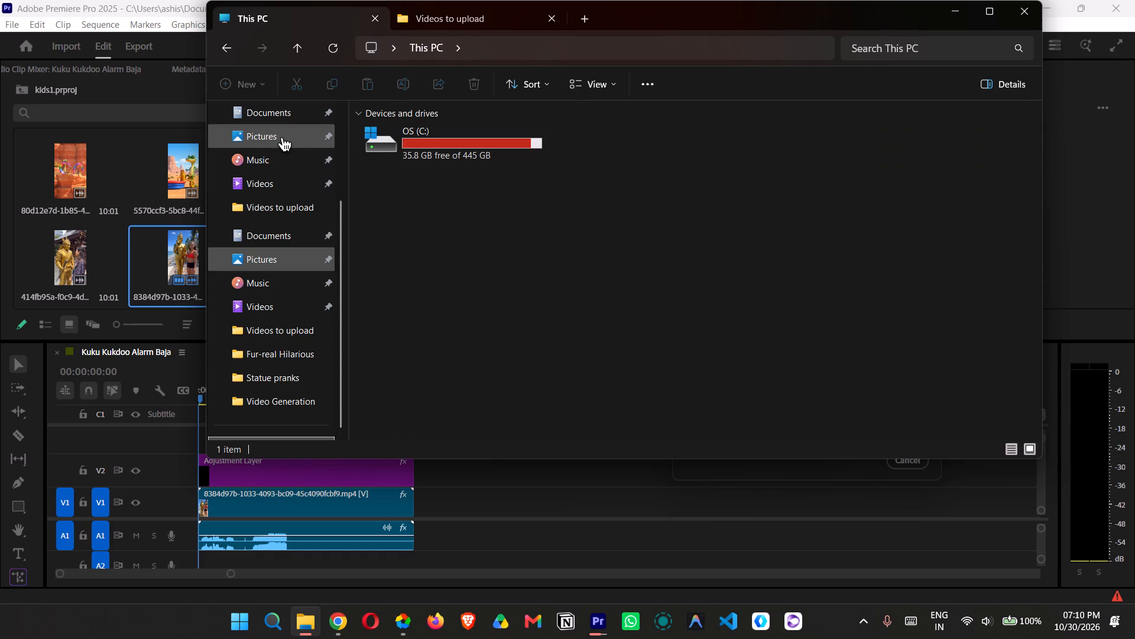
{"action": "left_click", "coordinate": [263, 202]}
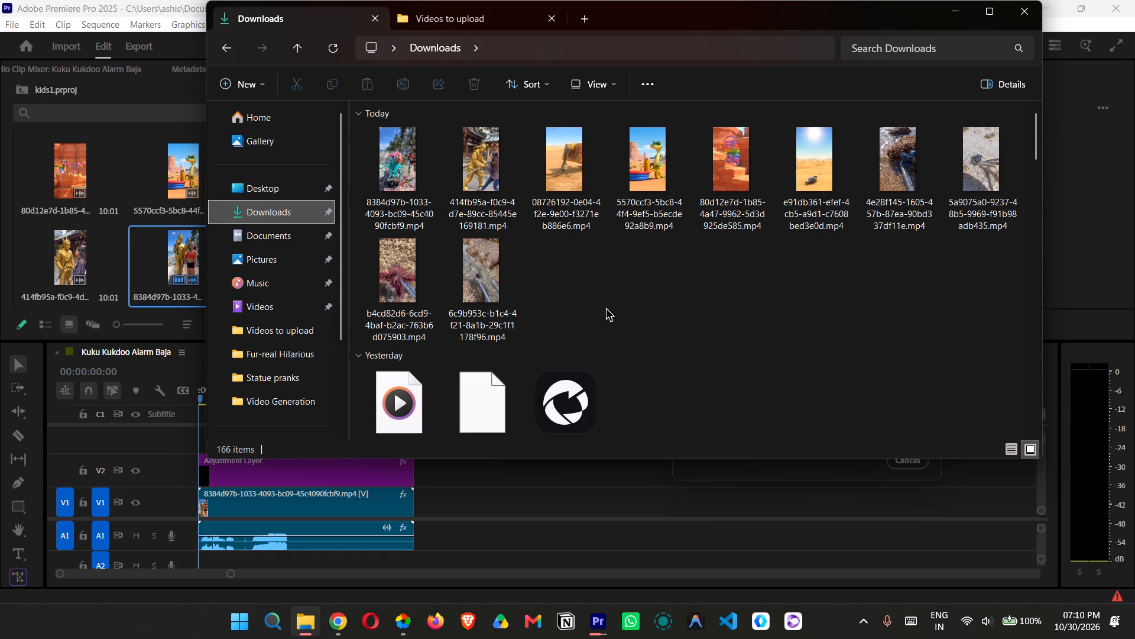
{"action": "left_click", "coordinate": [537, 530]}
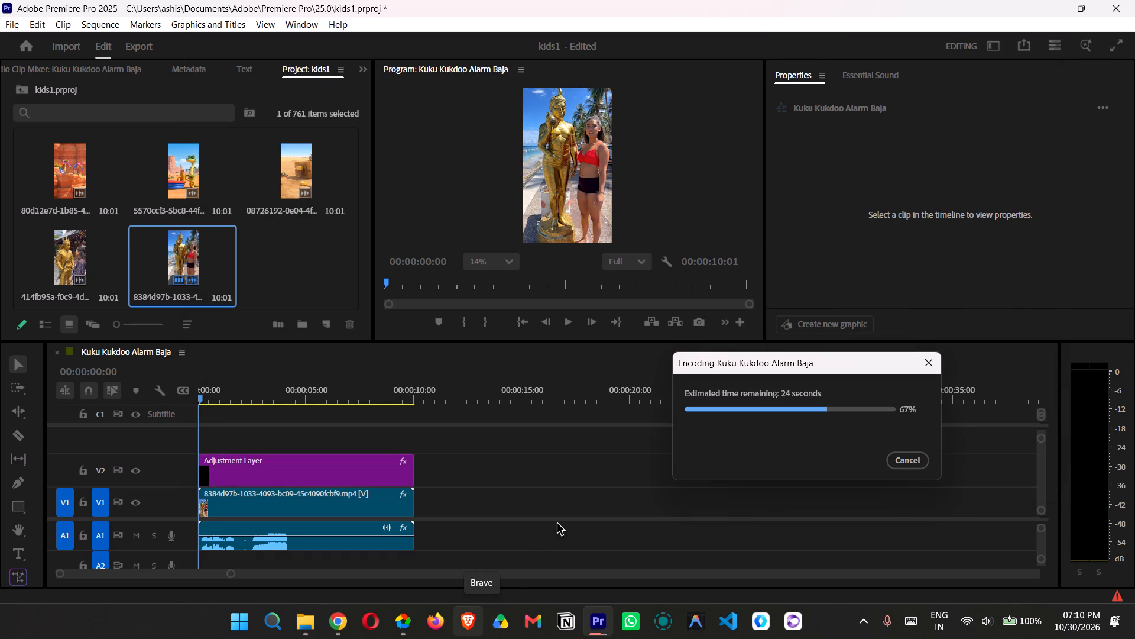
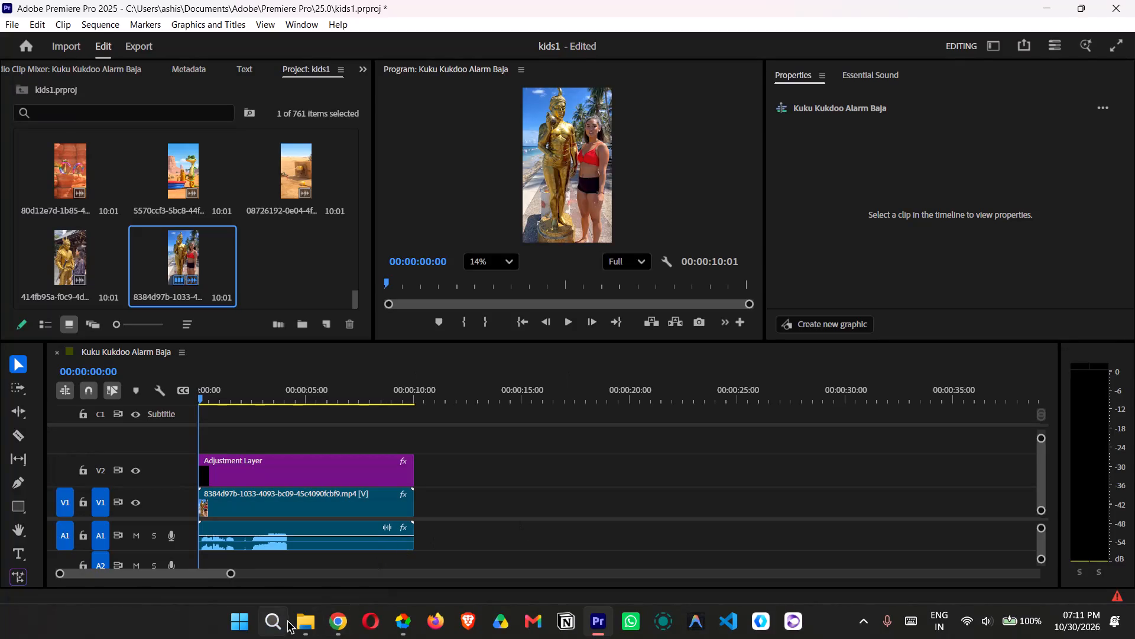
Preview the exported sequence-011.mp4 in the Videos to upload folder, and delete the file.
{"action": "left_click", "coordinate": [298, 624]}
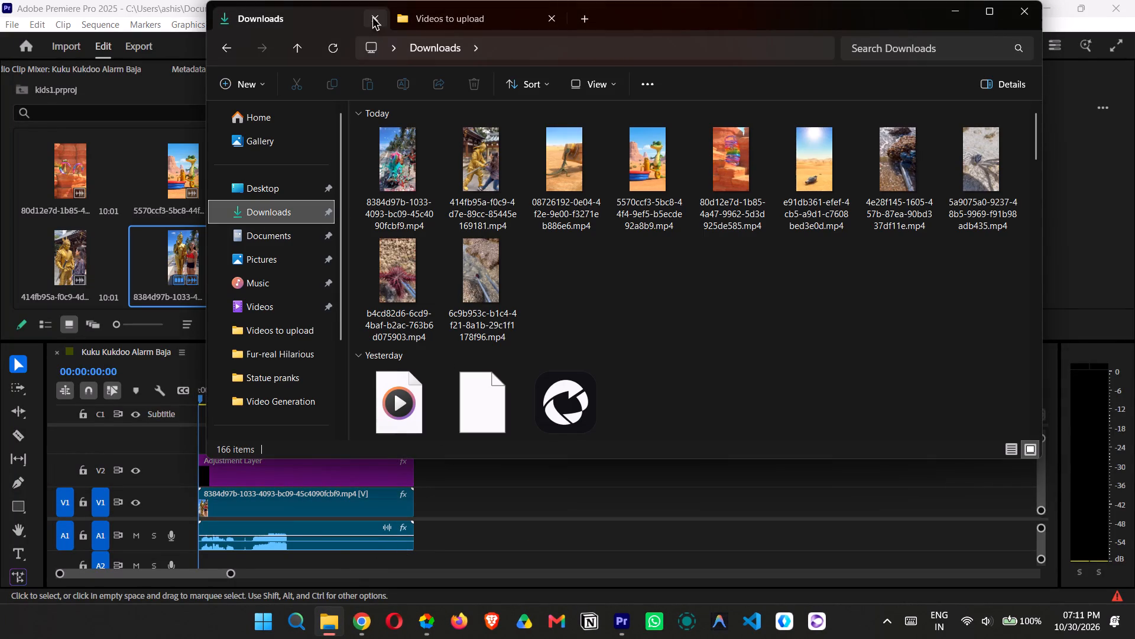
{"action": "left_click", "coordinate": [448, 14]}
{"action": "left_click", "coordinate": [502, 240]}
{"action": "key", "text": "space"}
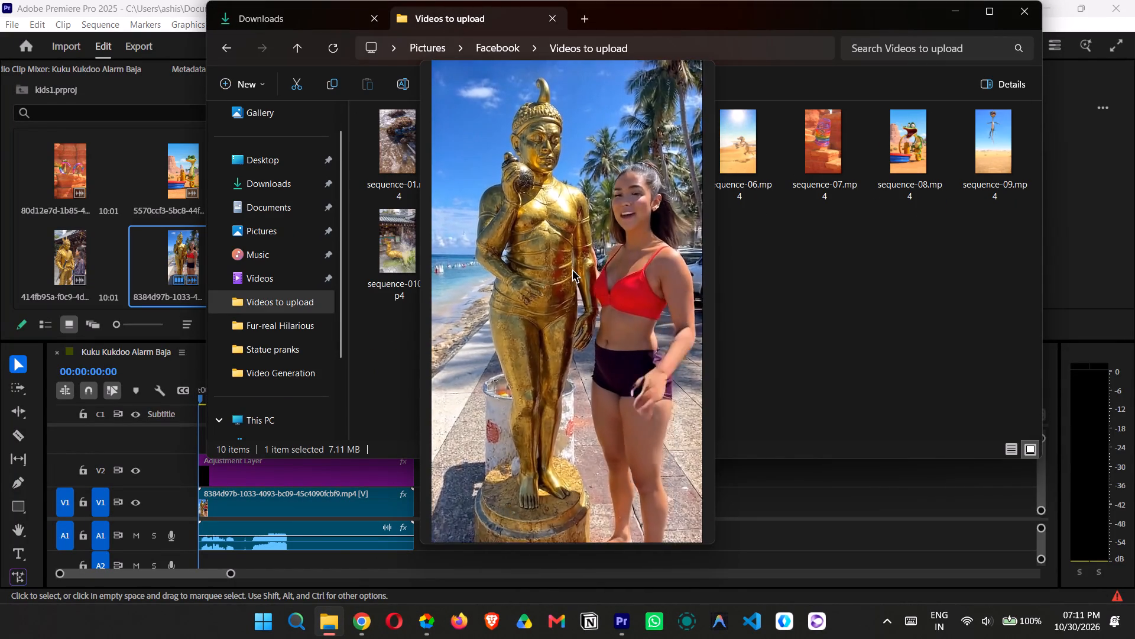
{"action": "key", "text": "space"}
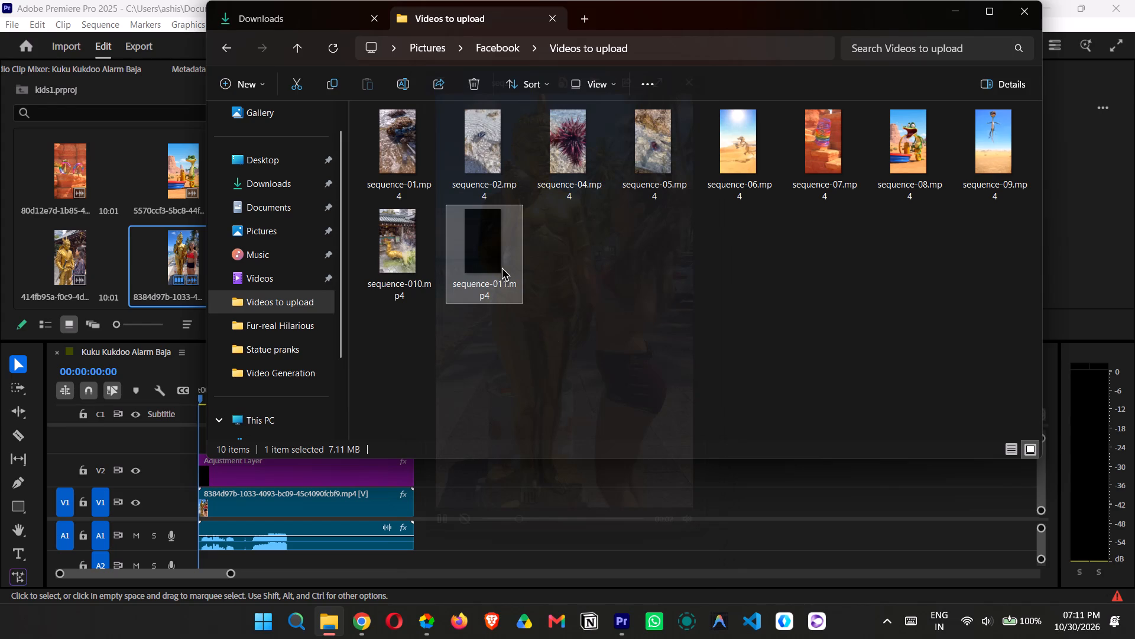
{"action": "left_click", "coordinate": [501, 267]}
{"action": "key", "text": "space"}
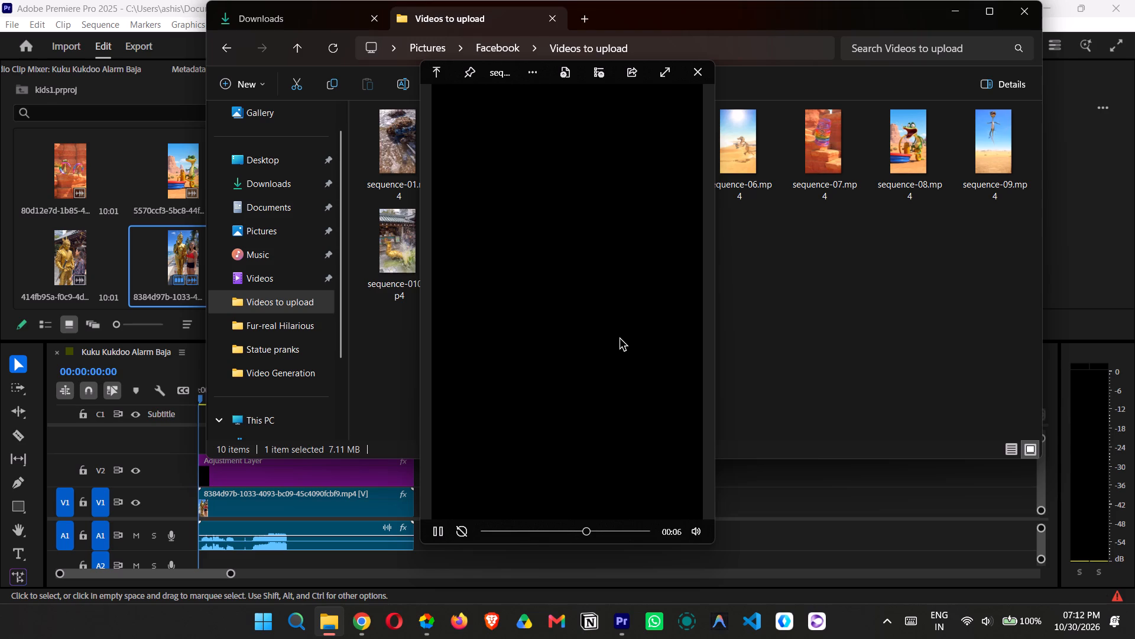
{"action": "key", "text": "space"}
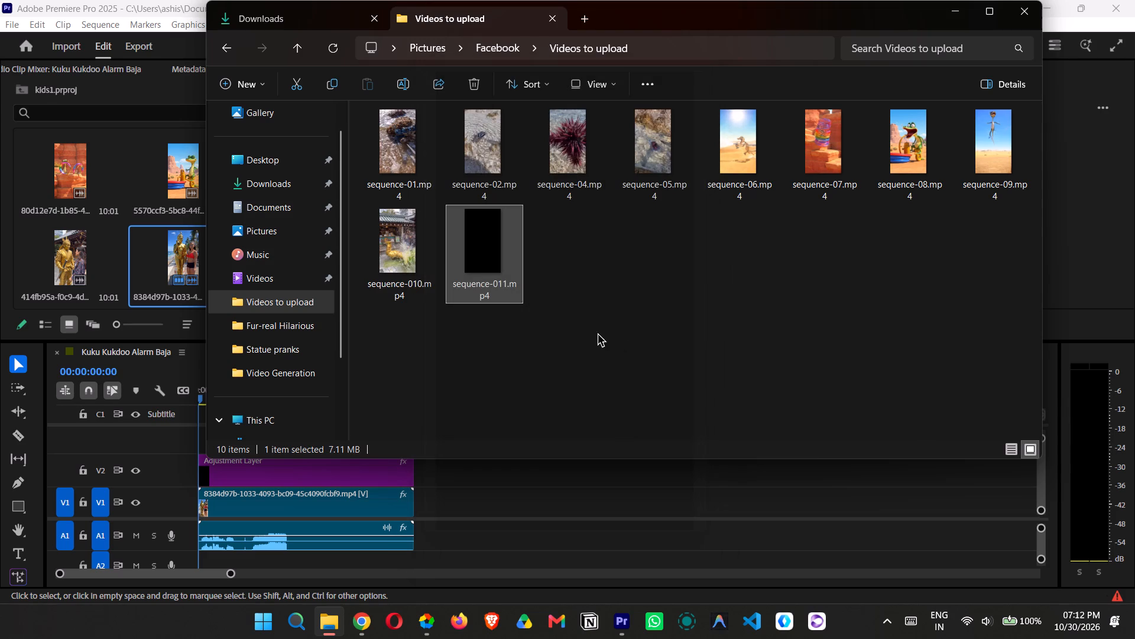
{"action": "key", "text": "Delete"}
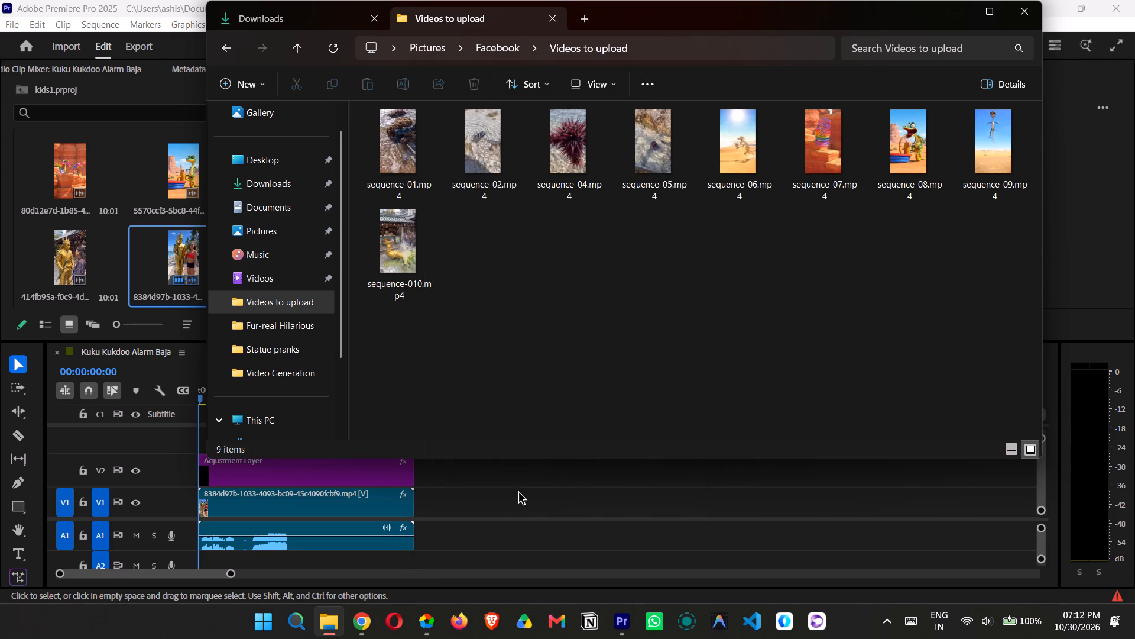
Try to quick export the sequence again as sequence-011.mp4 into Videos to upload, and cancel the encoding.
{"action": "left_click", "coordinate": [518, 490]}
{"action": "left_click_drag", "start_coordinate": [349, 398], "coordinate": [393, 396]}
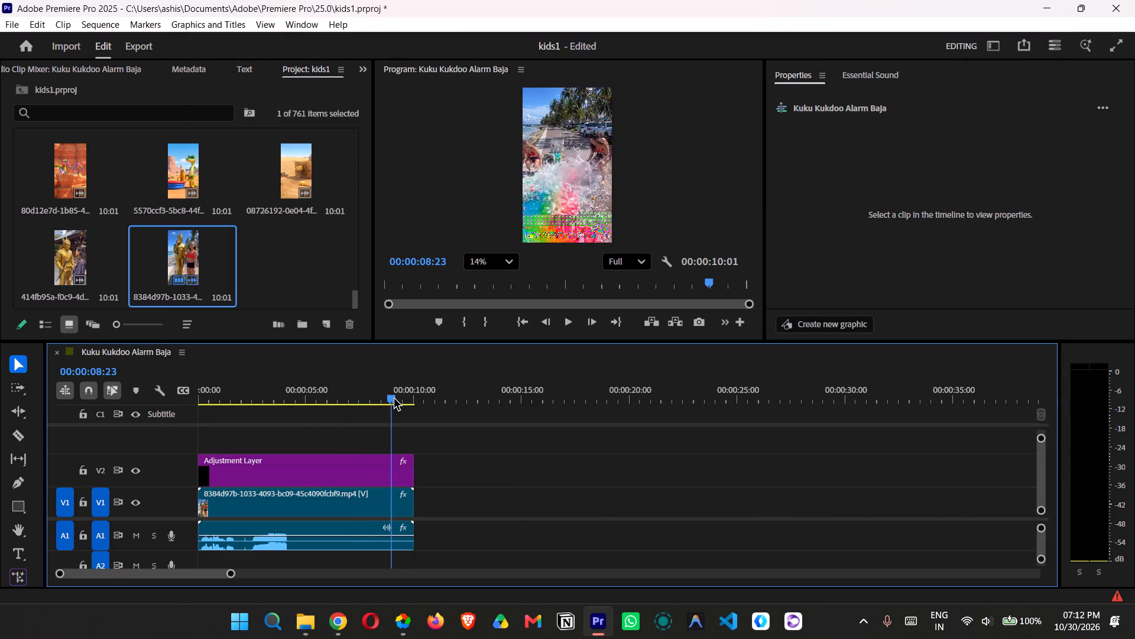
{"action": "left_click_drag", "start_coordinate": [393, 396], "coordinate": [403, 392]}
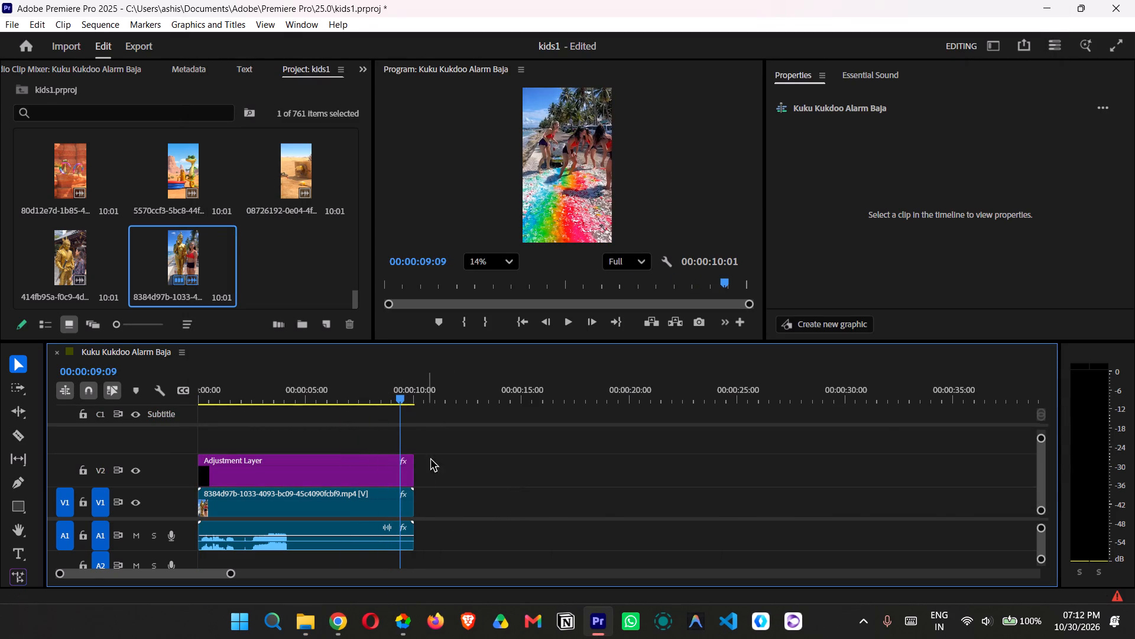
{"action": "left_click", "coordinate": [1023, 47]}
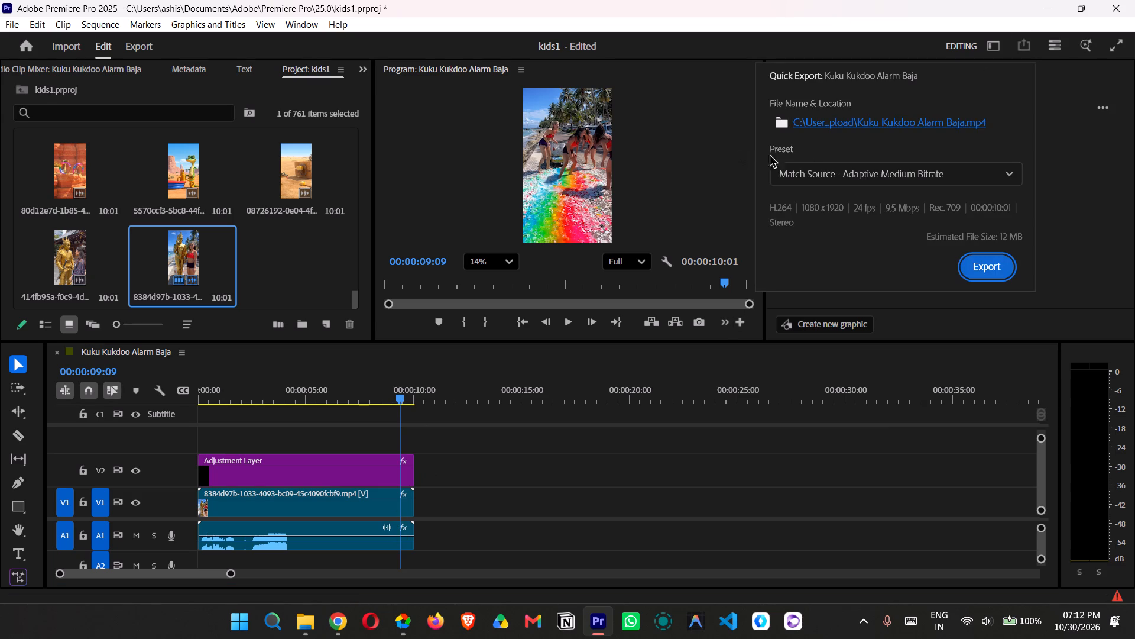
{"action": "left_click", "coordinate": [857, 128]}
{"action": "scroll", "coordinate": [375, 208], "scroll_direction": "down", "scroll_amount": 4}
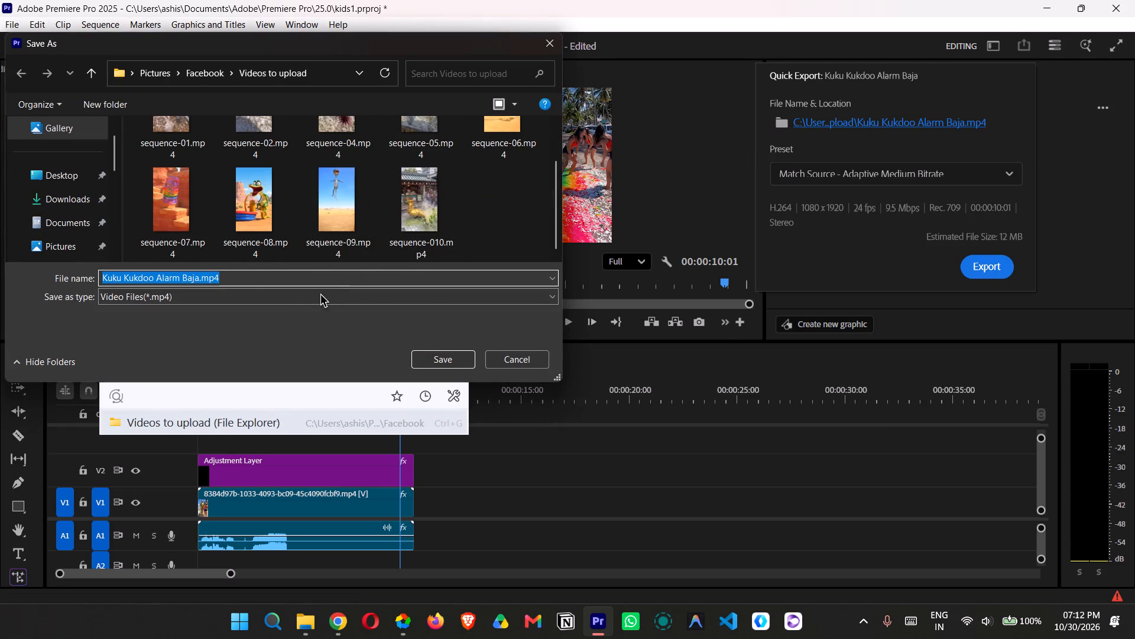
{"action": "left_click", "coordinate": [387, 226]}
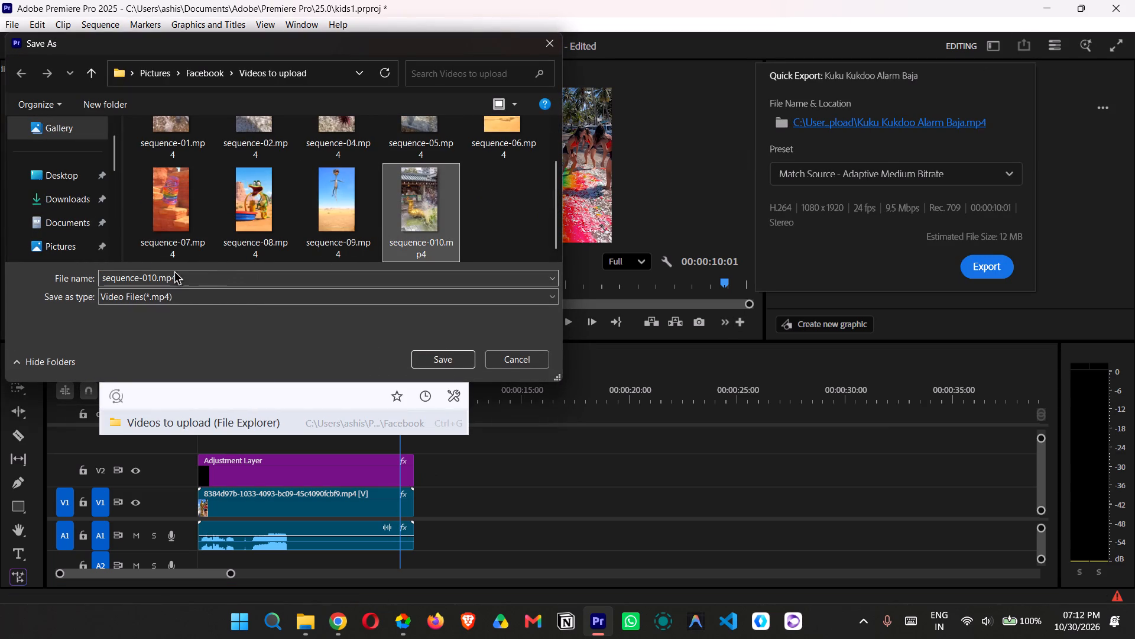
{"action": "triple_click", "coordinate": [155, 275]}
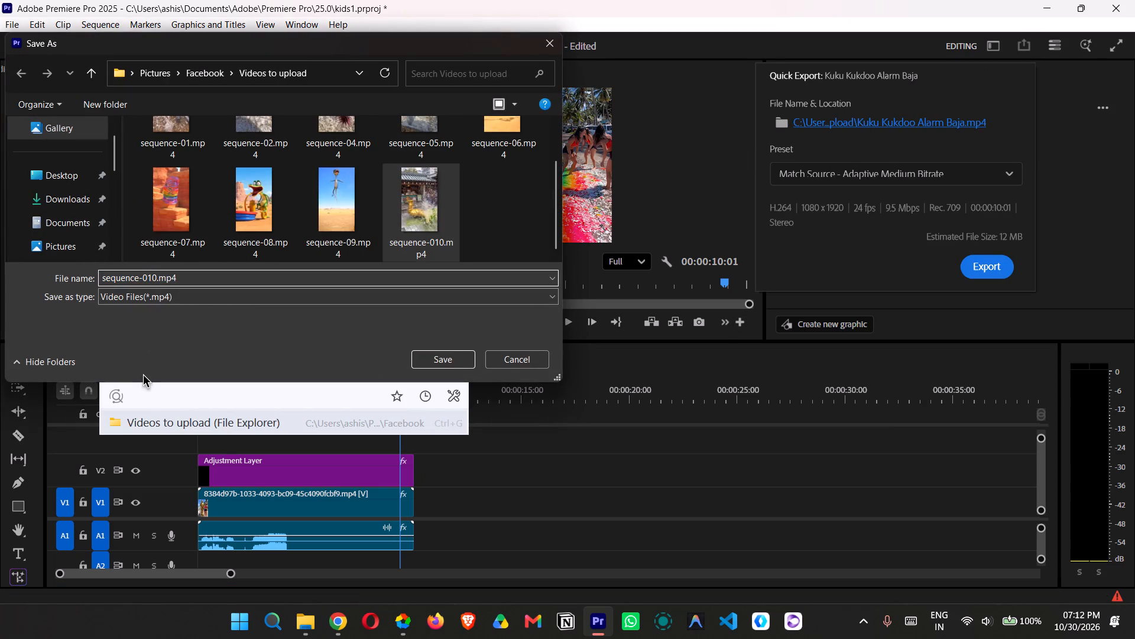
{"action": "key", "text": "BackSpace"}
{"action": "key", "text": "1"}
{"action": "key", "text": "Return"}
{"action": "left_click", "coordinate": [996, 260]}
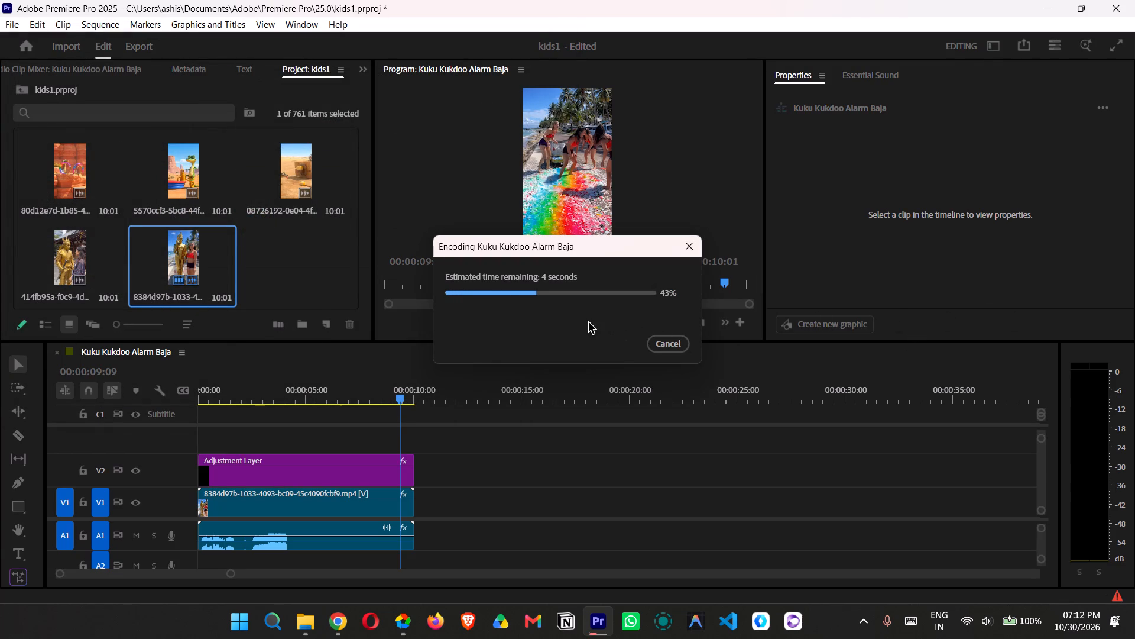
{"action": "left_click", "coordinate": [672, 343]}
Check playback of the 8384d97b clip on the timeline from around the four-second mark.
{"action": "left_click", "coordinate": [373, 502]}
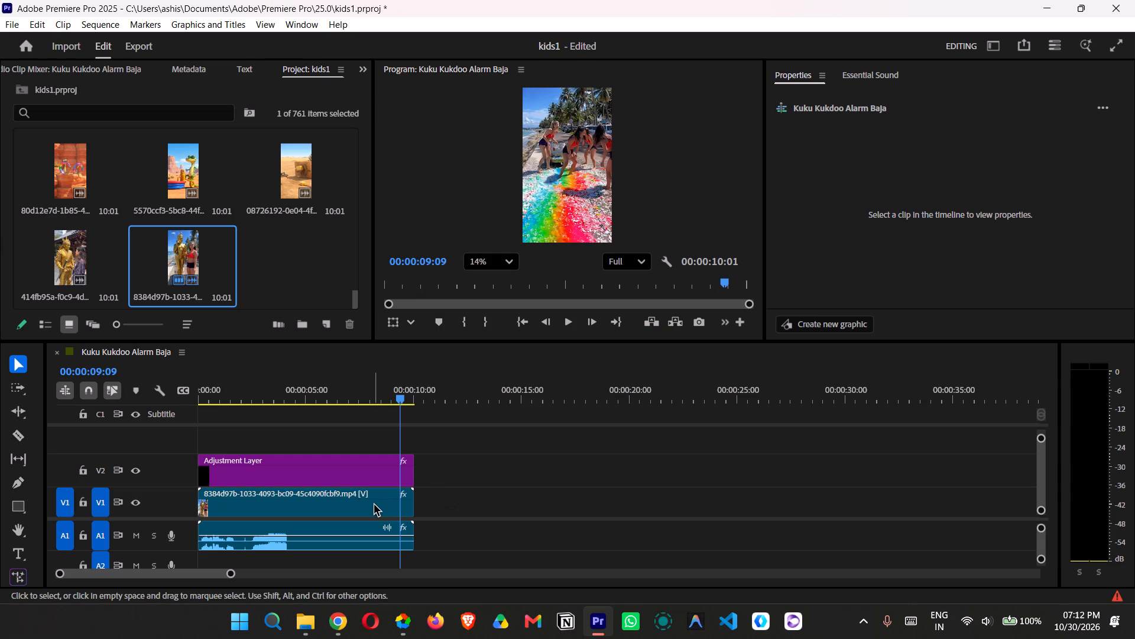
{"action": "left_click_drag", "start_coordinate": [400, 391], "coordinate": [83, 414]}
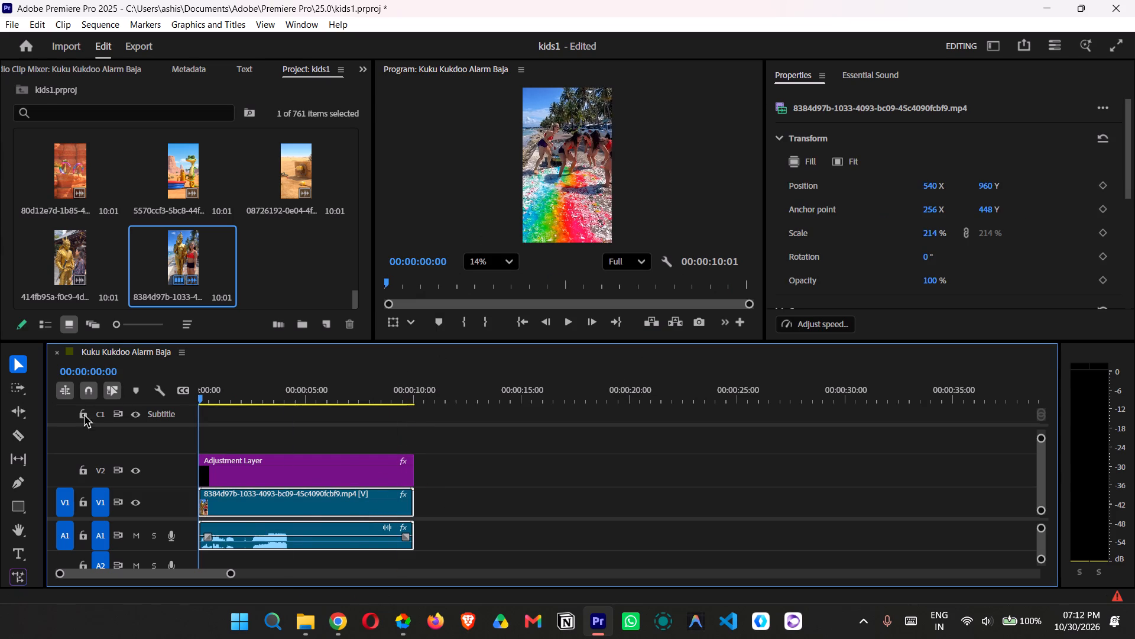
{"action": "left_click_drag", "start_coordinate": [83, 414], "coordinate": [76, 415]}
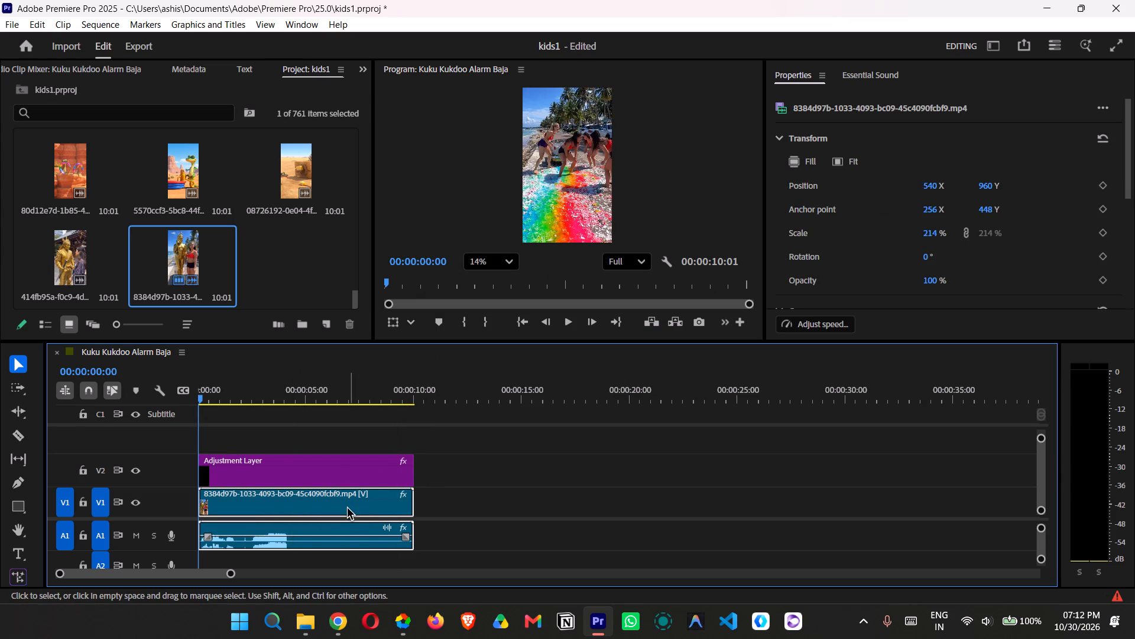
{"action": "left_click", "coordinate": [288, 393]}
{"action": "key", "text": "space"}
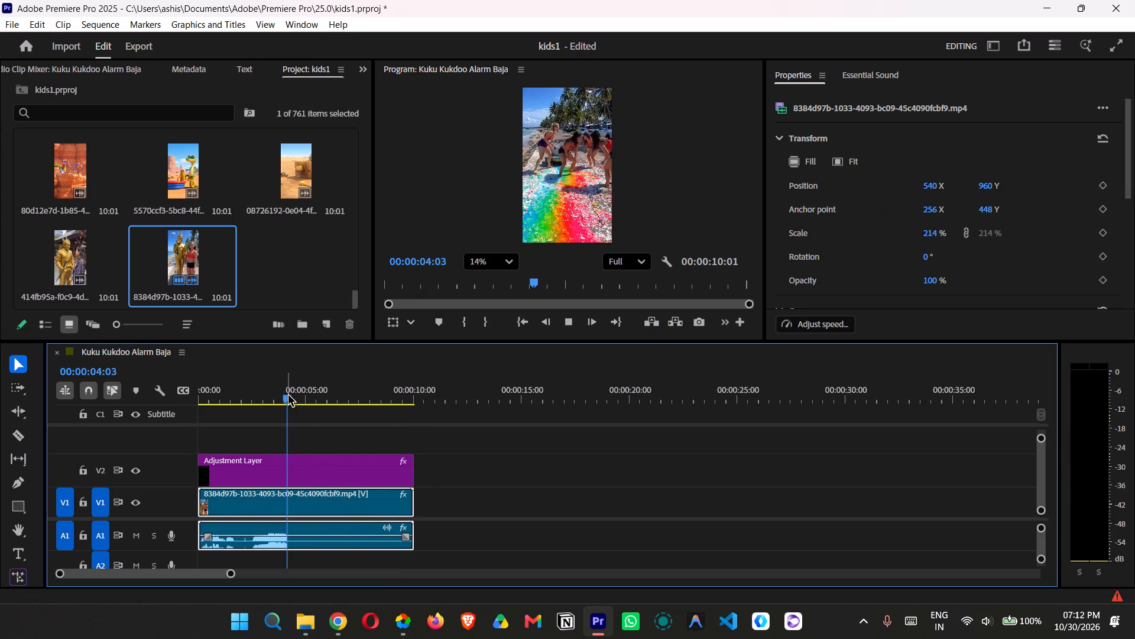
{"action": "key", "text": "space"}
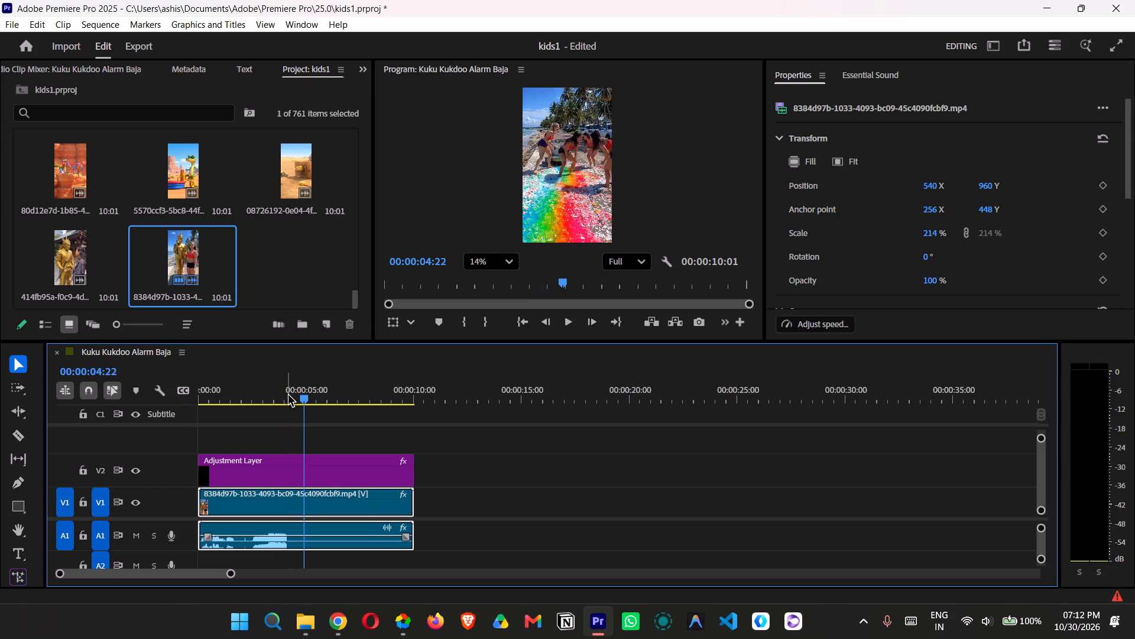
{"action": "left_click_drag", "start_coordinate": [298, 398], "coordinate": [283, 406]}
{"action": "key", "text": "space"}
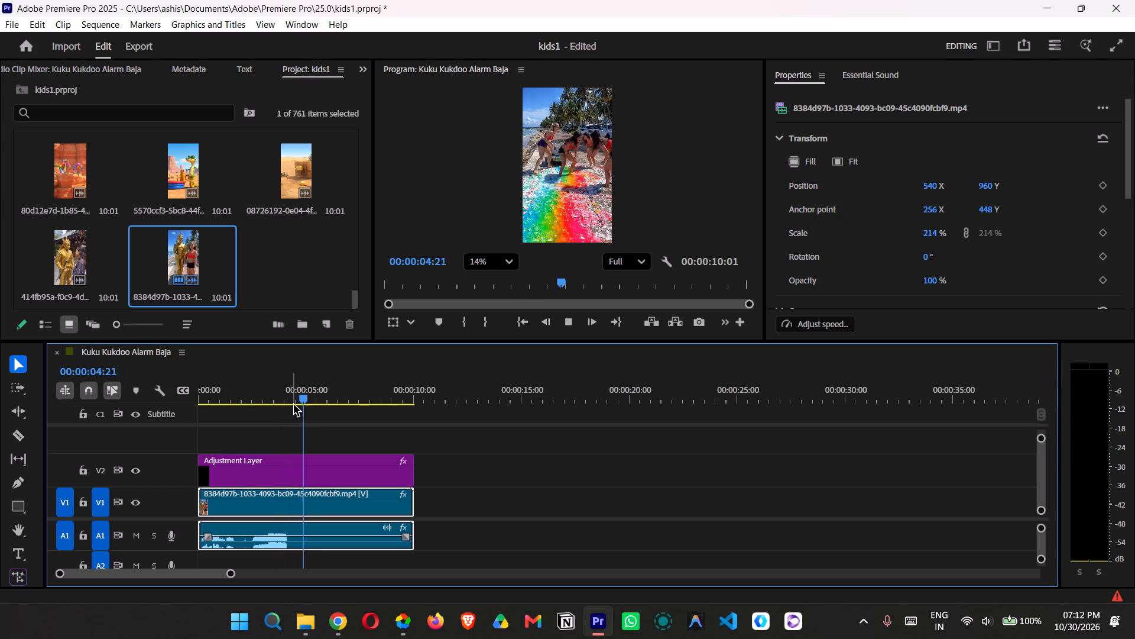
{"action": "key", "text": "space"}
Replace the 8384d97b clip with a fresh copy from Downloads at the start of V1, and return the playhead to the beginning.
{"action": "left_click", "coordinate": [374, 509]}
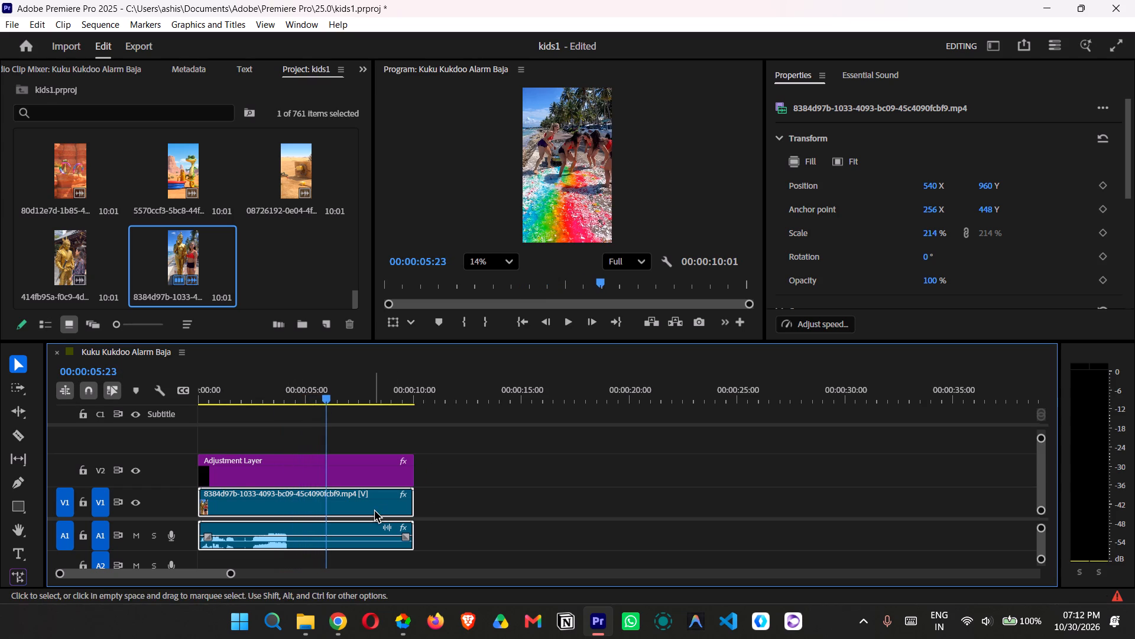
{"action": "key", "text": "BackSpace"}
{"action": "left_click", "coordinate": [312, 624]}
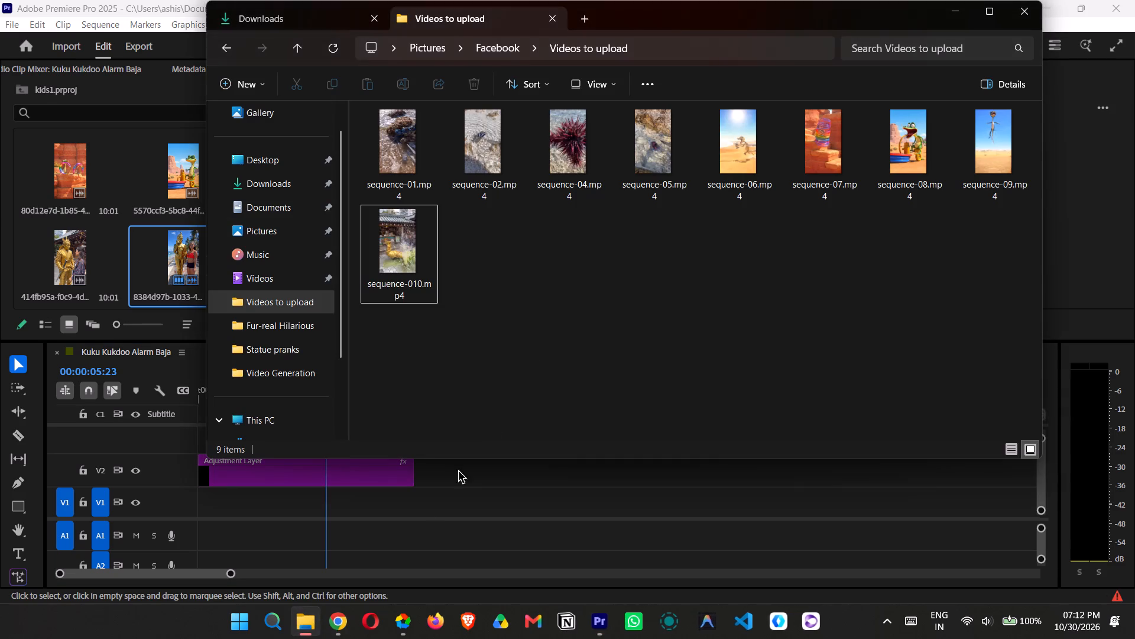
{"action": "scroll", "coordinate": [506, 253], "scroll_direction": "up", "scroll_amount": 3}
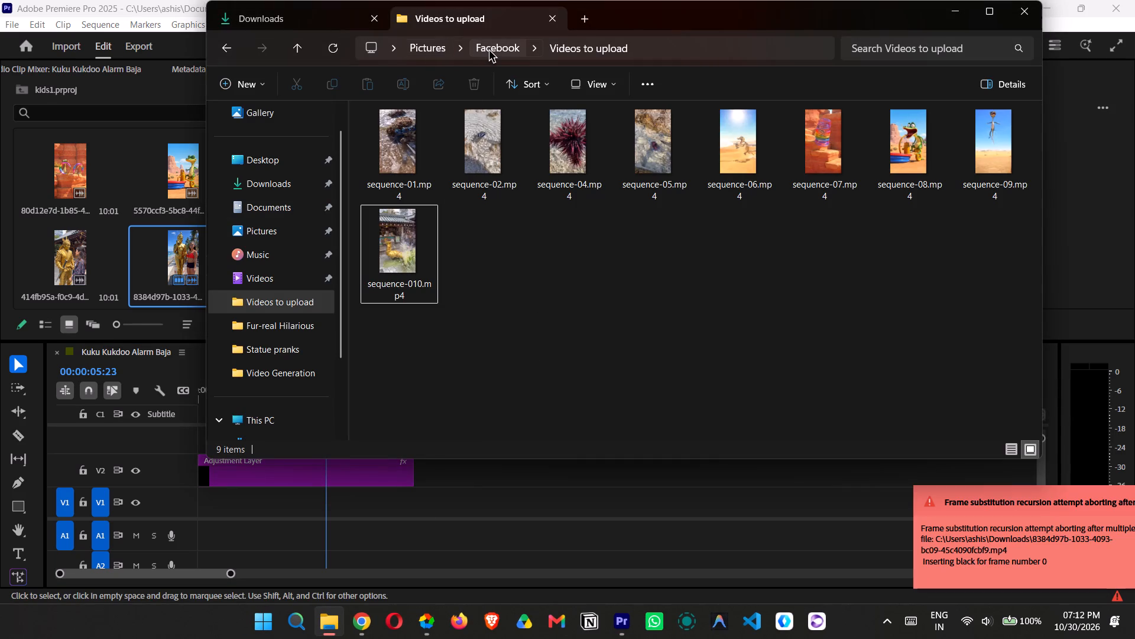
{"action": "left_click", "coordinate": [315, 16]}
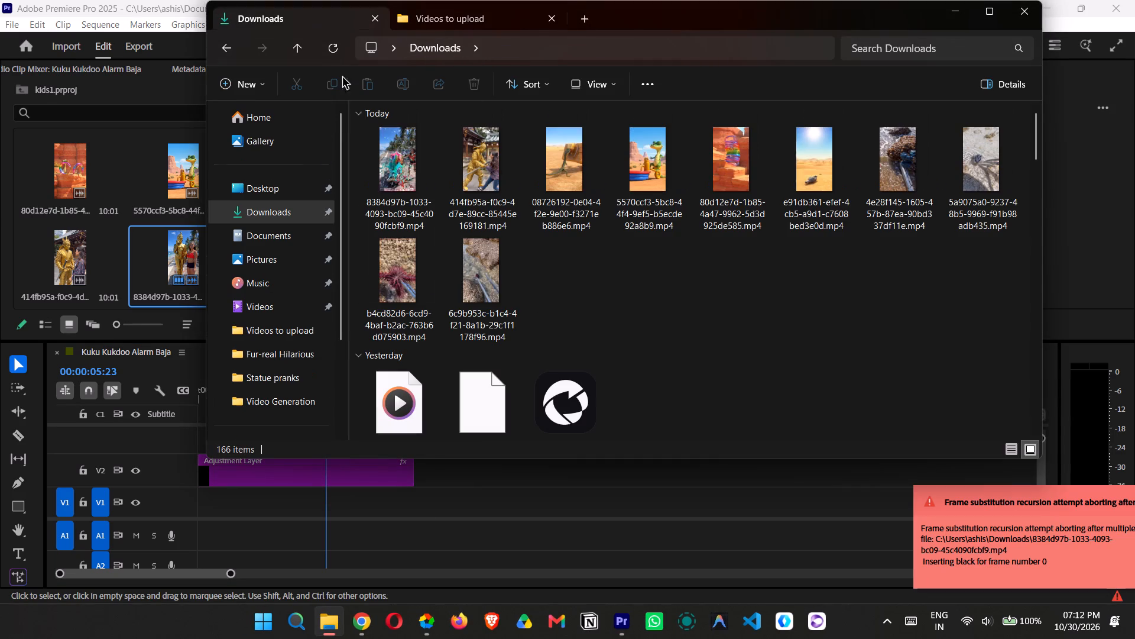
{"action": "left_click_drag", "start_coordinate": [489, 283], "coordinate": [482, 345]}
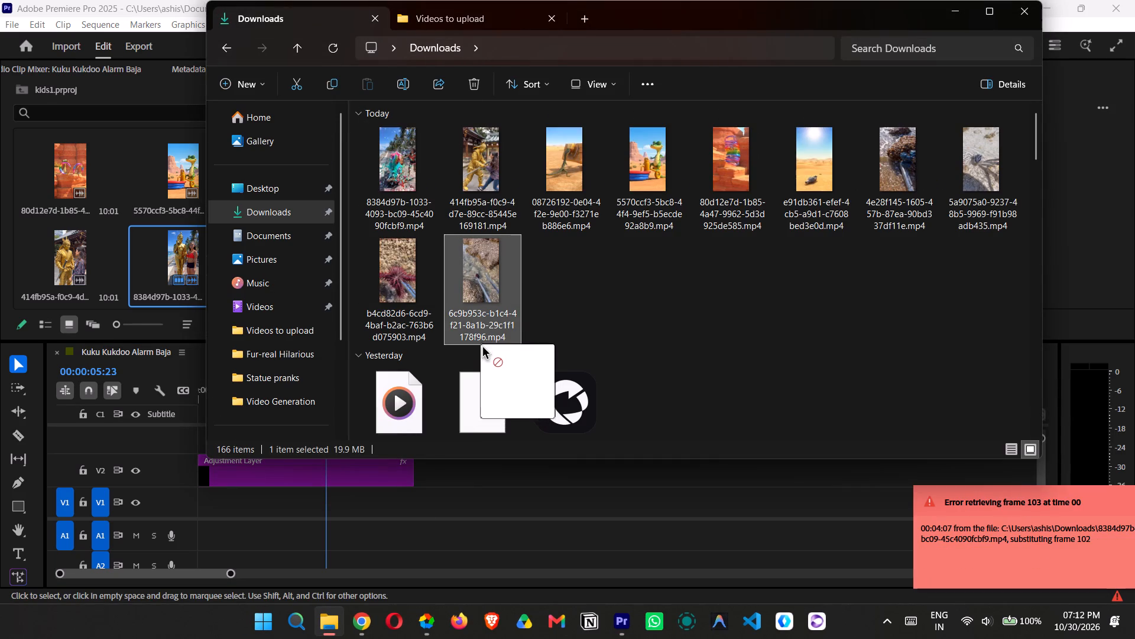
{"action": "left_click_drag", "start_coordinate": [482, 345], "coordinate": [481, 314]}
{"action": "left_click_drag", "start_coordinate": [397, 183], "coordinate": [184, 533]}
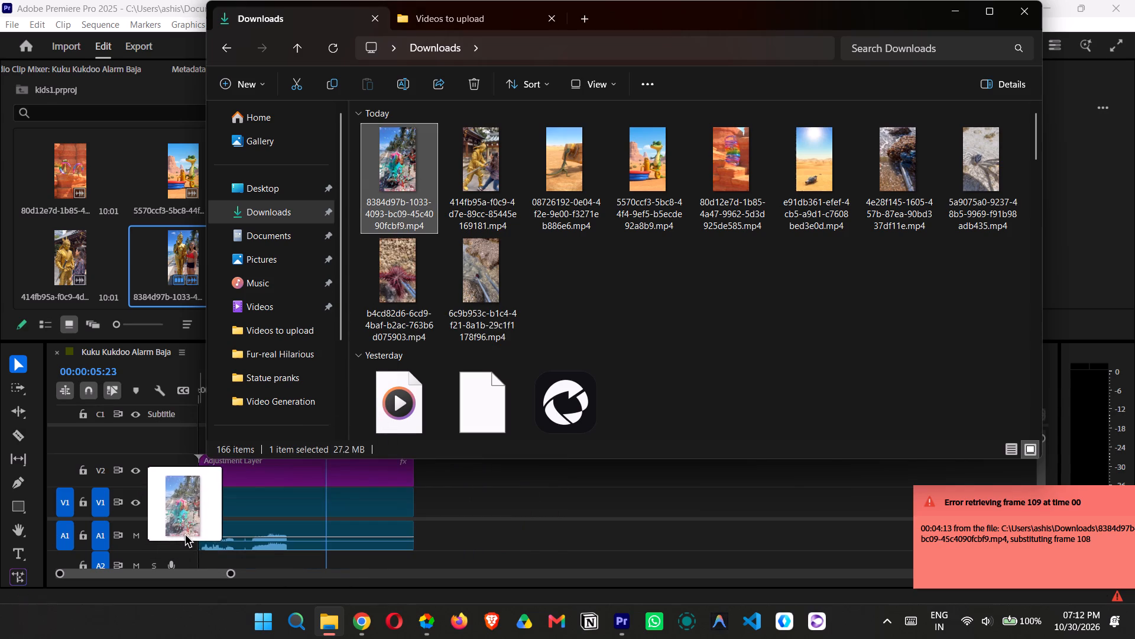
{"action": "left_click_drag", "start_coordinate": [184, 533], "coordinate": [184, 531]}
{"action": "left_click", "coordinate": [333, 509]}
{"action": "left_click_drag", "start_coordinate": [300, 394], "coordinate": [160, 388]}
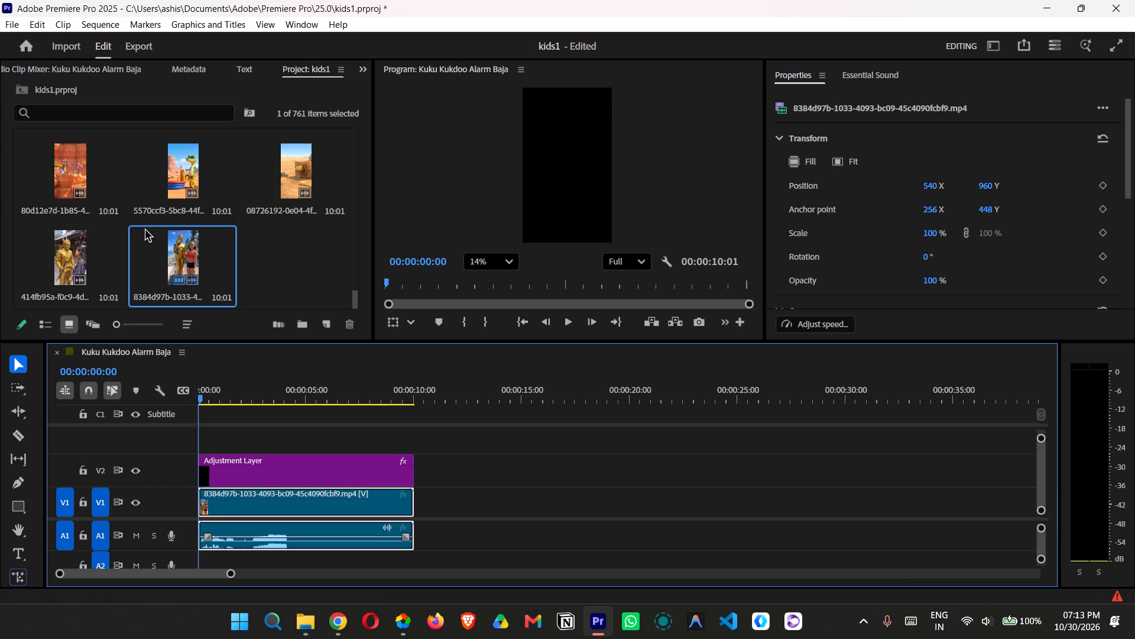
Review the entries in the Events log, clear them all, and close the log.
{"action": "left_click", "coordinate": [1118, 602]}
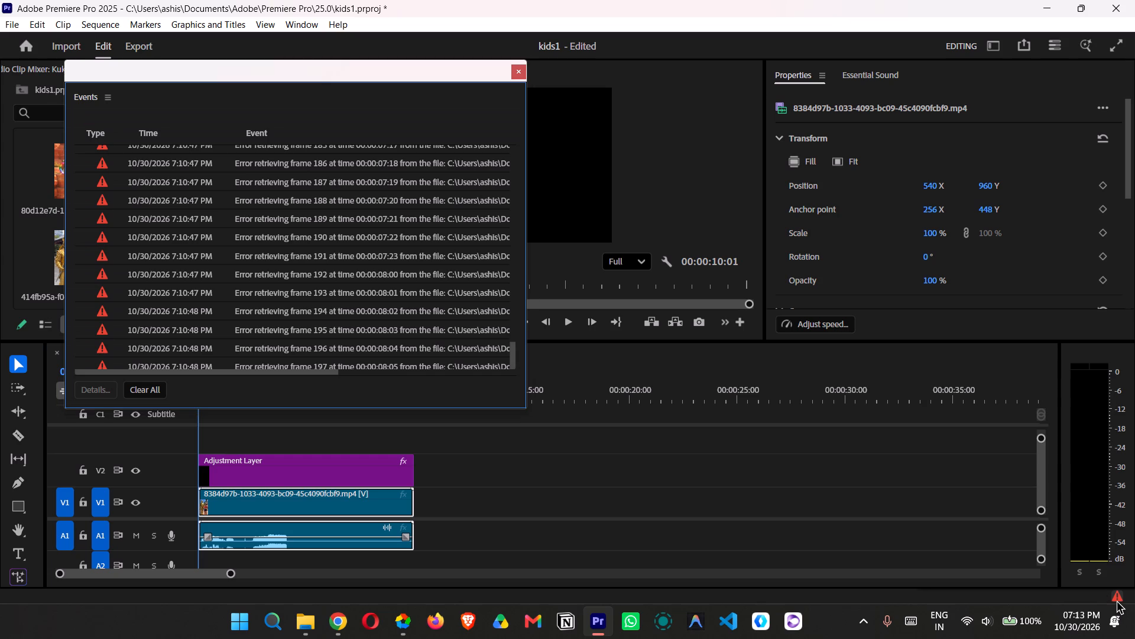
{"action": "scroll", "coordinate": [436, 270], "scroll_direction": "down", "scroll_amount": 4}
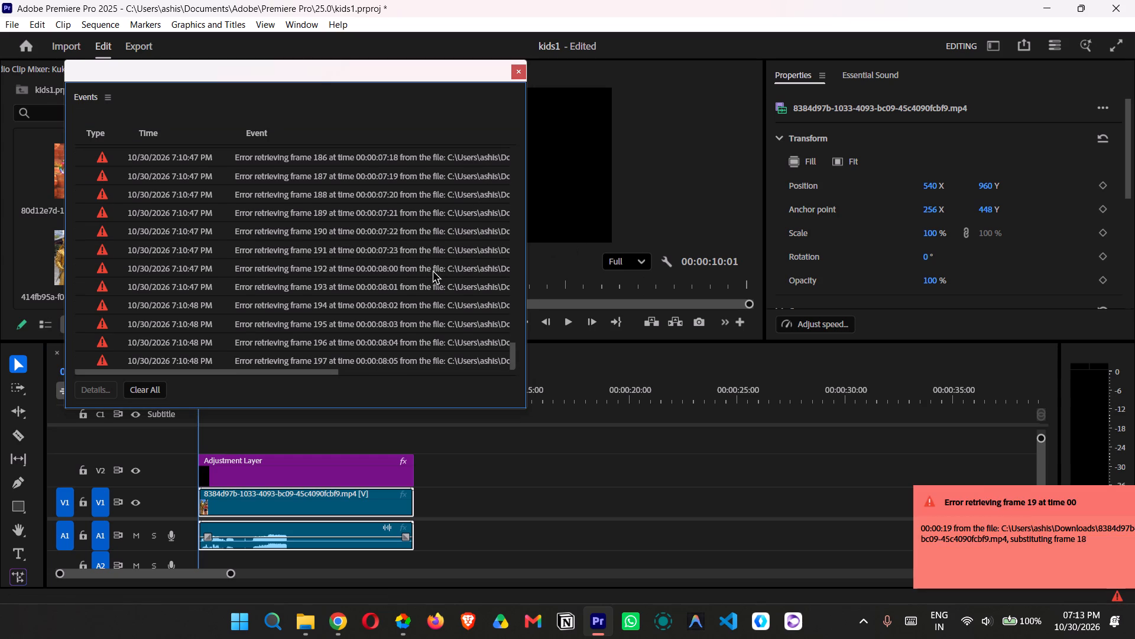
{"action": "scroll", "coordinate": [426, 259], "scroll_direction": "up", "scroll_amount": 3}
{"action": "scroll", "coordinate": [426, 259], "scroll_direction": "down", "scroll_amount": 12}
{"action": "scroll", "coordinate": [426, 259], "scroll_direction": "up", "scroll_amount": 20}
{"action": "scroll", "coordinate": [426, 259], "scroll_direction": "up", "scroll_amount": 1}
{"action": "left_click", "coordinate": [155, 385]}
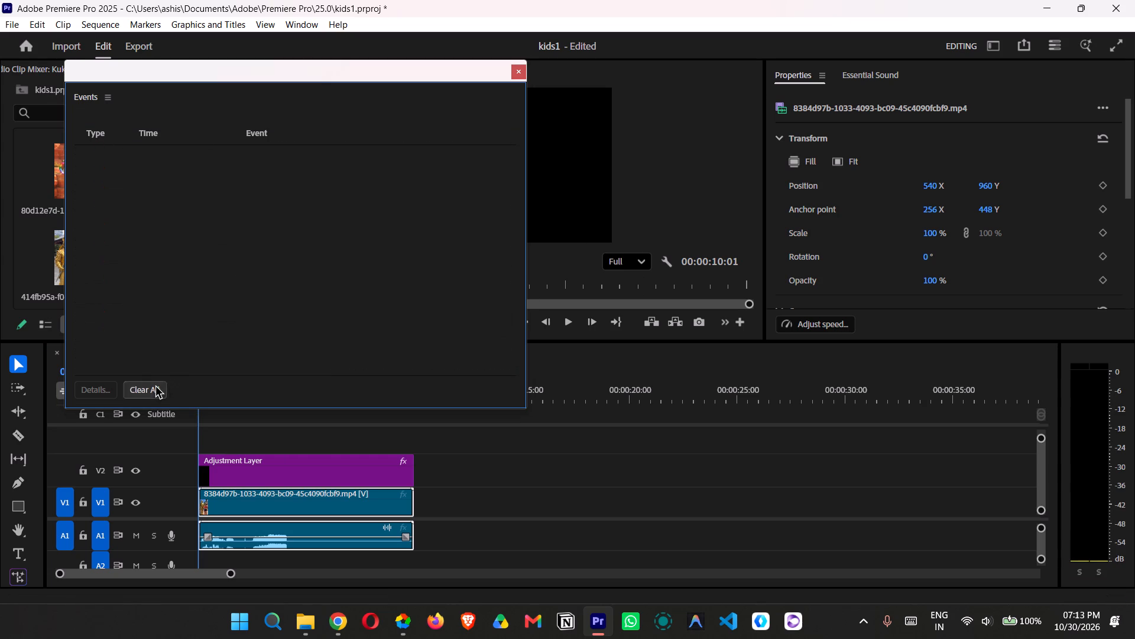
{"action": "left_click", "coordinate": [523, 73]}
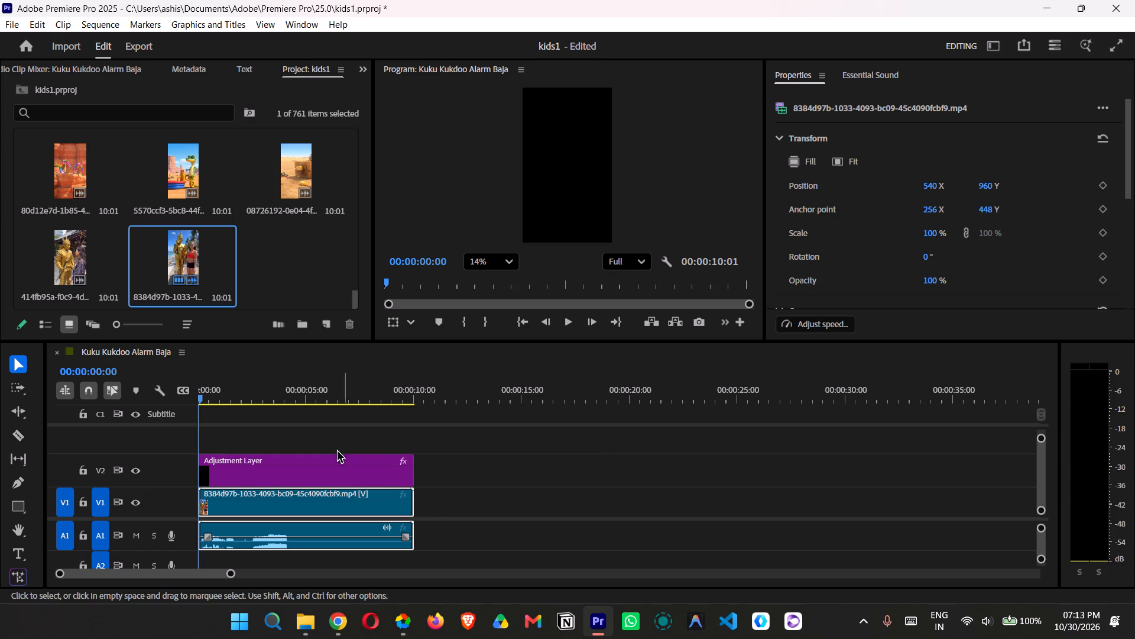
Check playback of the re-added 8384d97b clip up to 00:00:06:20, and delete its video and audio from the timeline.
{"action": "key", "text": "space"}
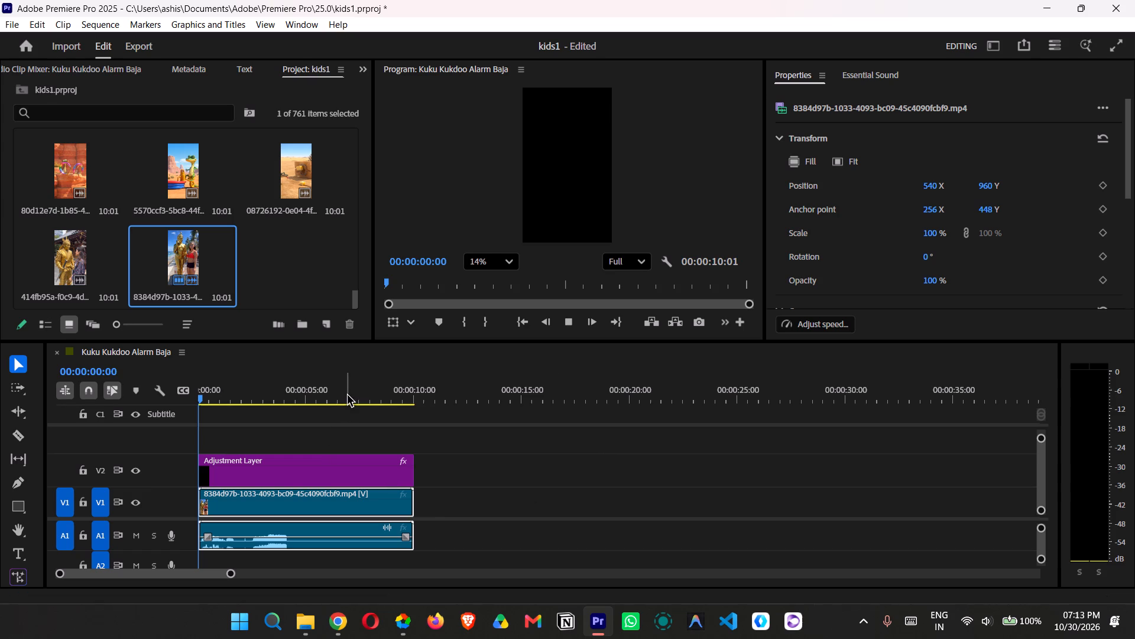
{"action": "left_click", "coordinate": [346, 392]}
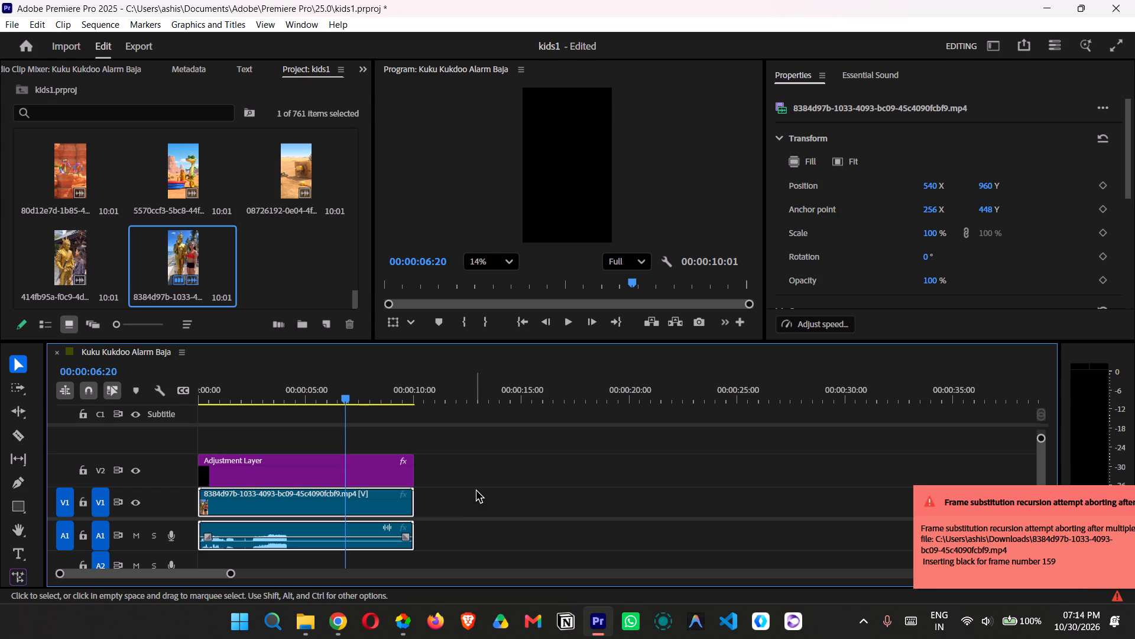
{"action": "left_click_drag", "start_coordinate": [509, 489], "coordinate": [258, 525]}
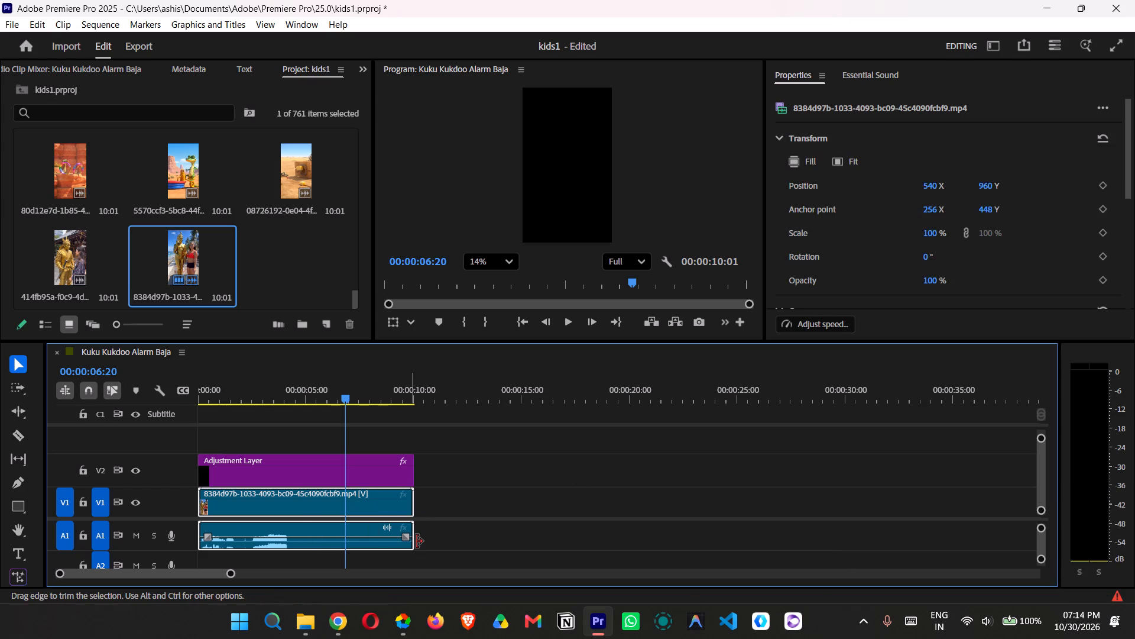
{"action": "key", "text": "BackSpace"}
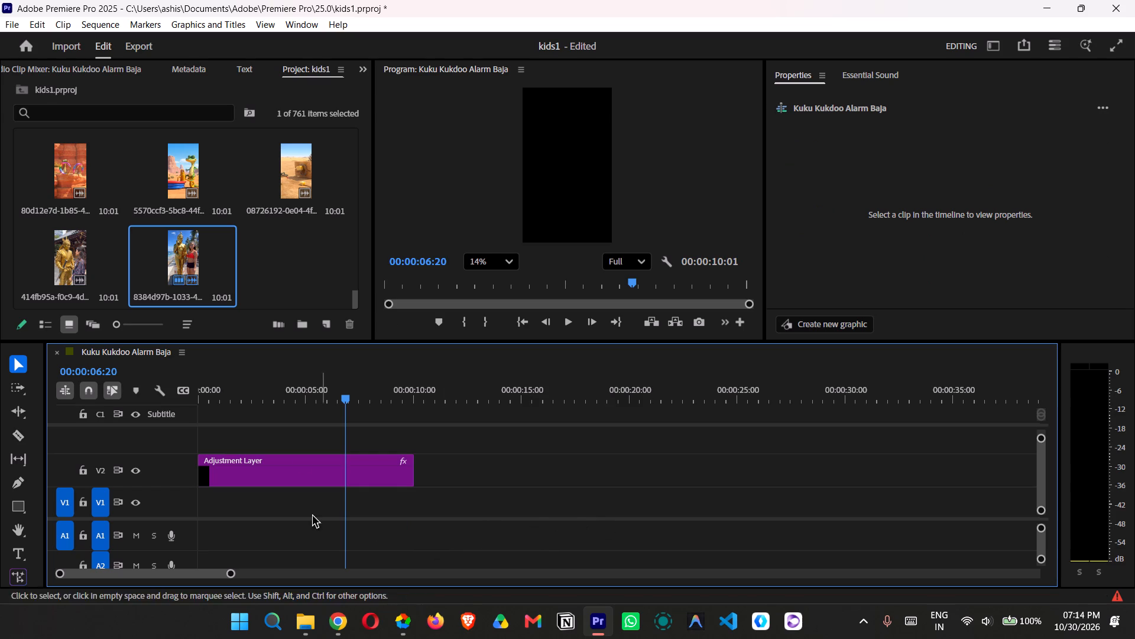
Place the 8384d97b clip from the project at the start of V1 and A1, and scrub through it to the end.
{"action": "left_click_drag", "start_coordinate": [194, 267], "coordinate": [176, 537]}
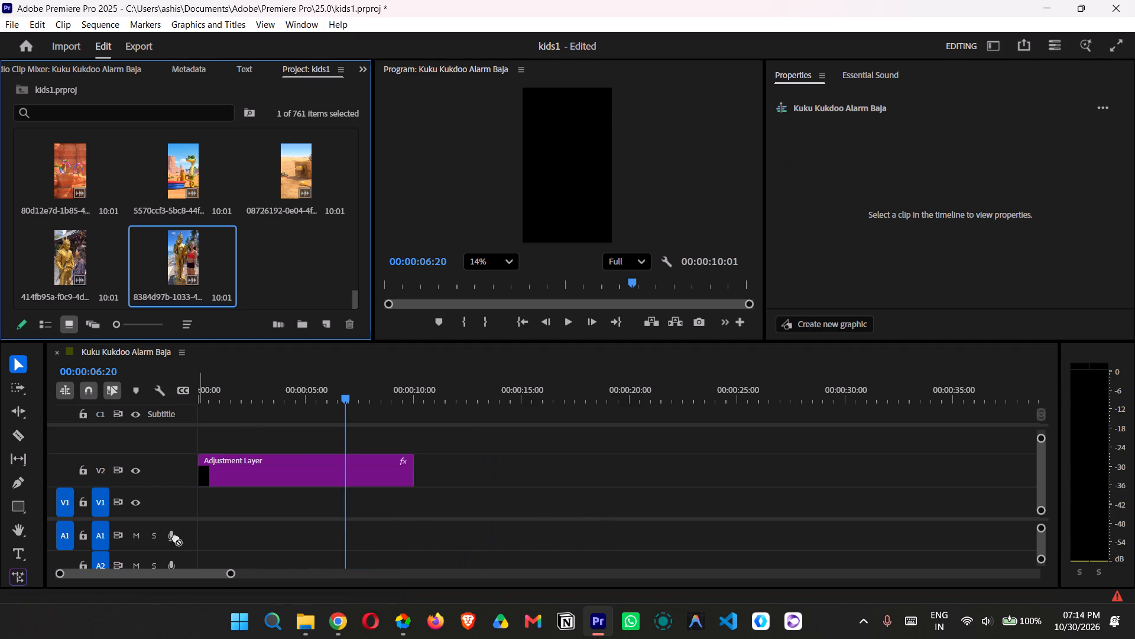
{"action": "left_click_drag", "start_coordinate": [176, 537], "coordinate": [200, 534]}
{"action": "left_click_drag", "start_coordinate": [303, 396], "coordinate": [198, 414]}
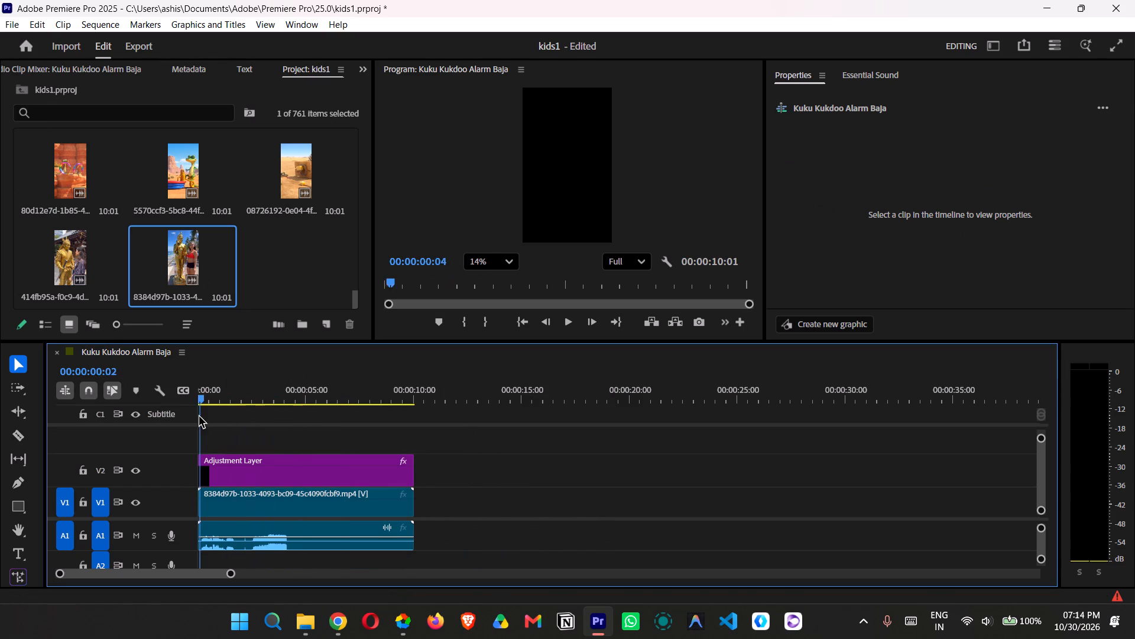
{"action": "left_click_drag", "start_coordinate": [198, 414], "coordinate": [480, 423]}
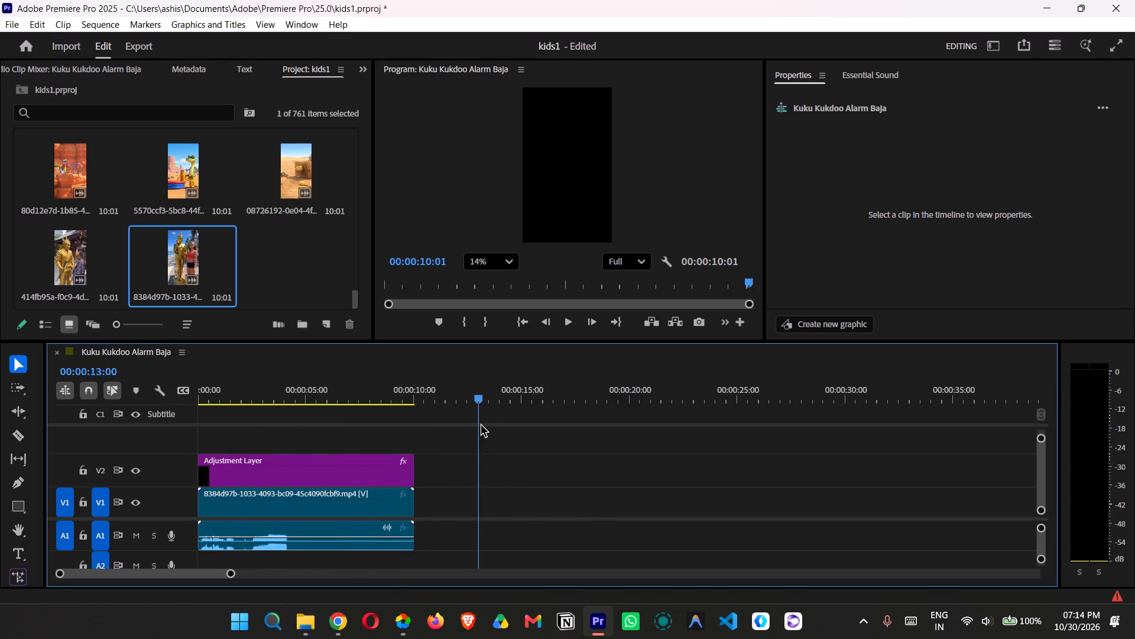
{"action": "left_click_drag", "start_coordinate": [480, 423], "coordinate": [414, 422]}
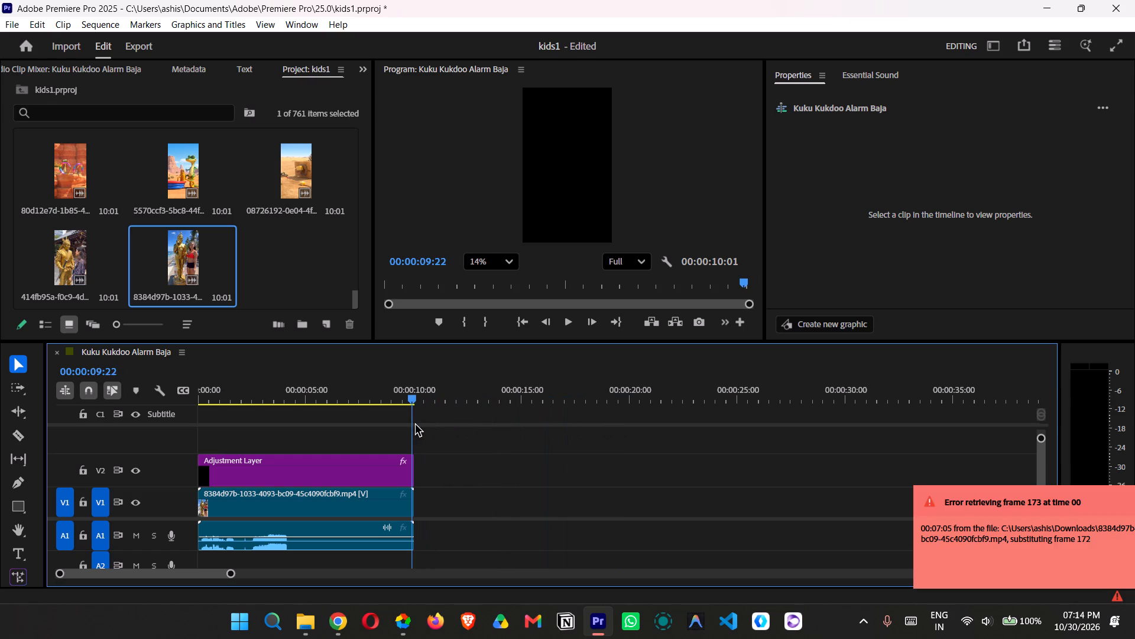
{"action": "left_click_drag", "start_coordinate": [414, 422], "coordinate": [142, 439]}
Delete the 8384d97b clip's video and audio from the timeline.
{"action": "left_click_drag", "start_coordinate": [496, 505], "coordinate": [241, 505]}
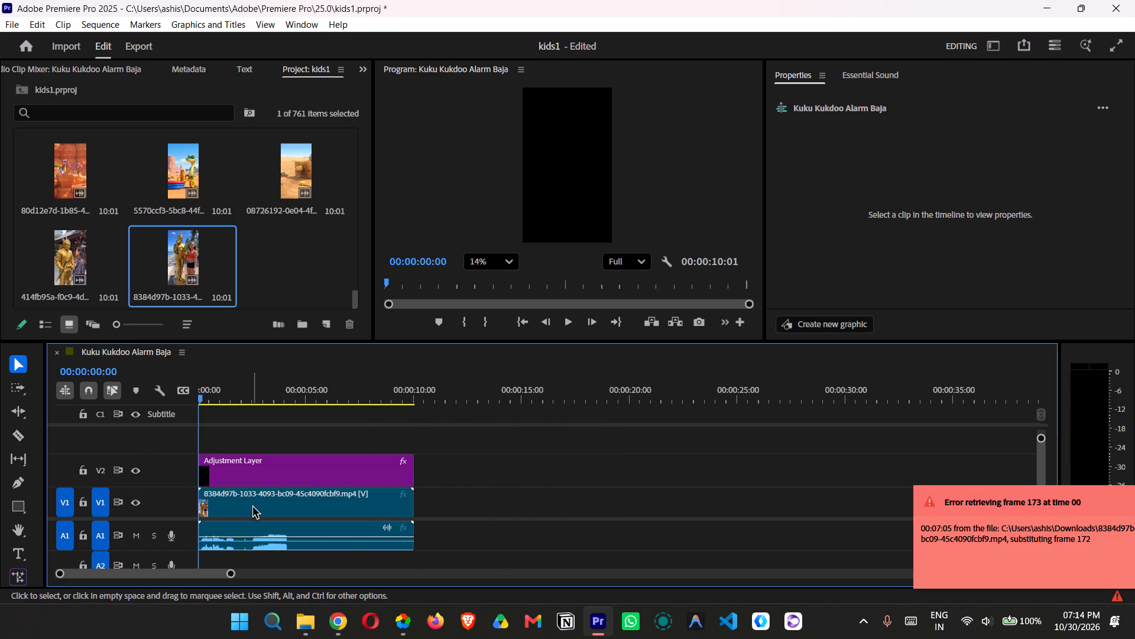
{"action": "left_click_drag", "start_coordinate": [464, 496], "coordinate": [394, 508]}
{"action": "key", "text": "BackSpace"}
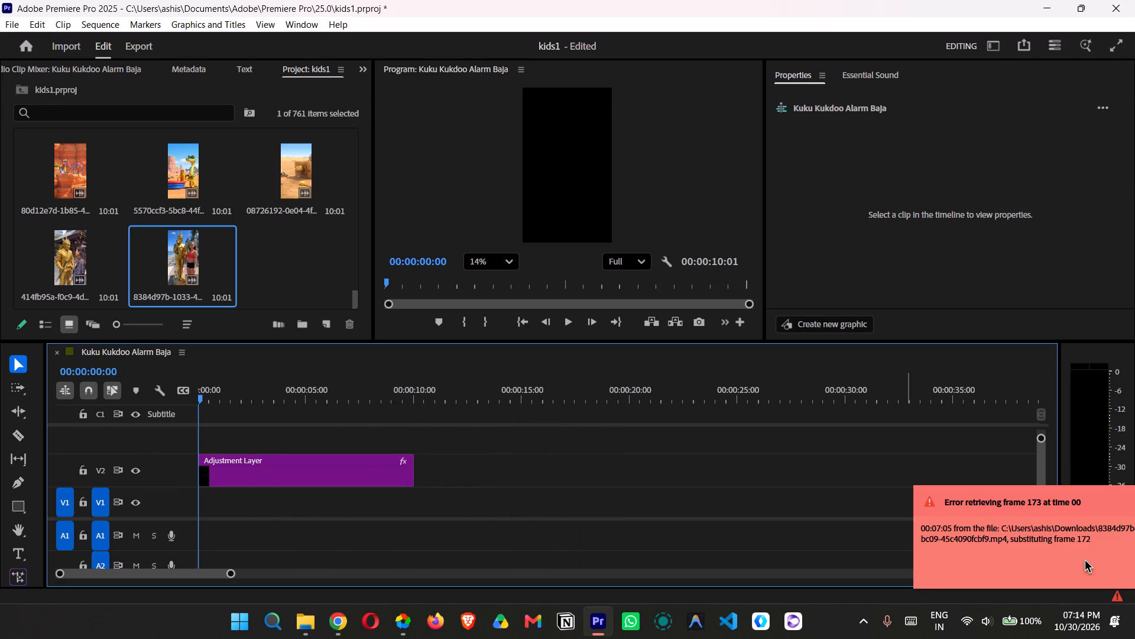
Clear all entries from the Events log, close it, and dismiss the frame-retrieval error notification.
{"action": "left_click", "coordinate": [1121, 592]}
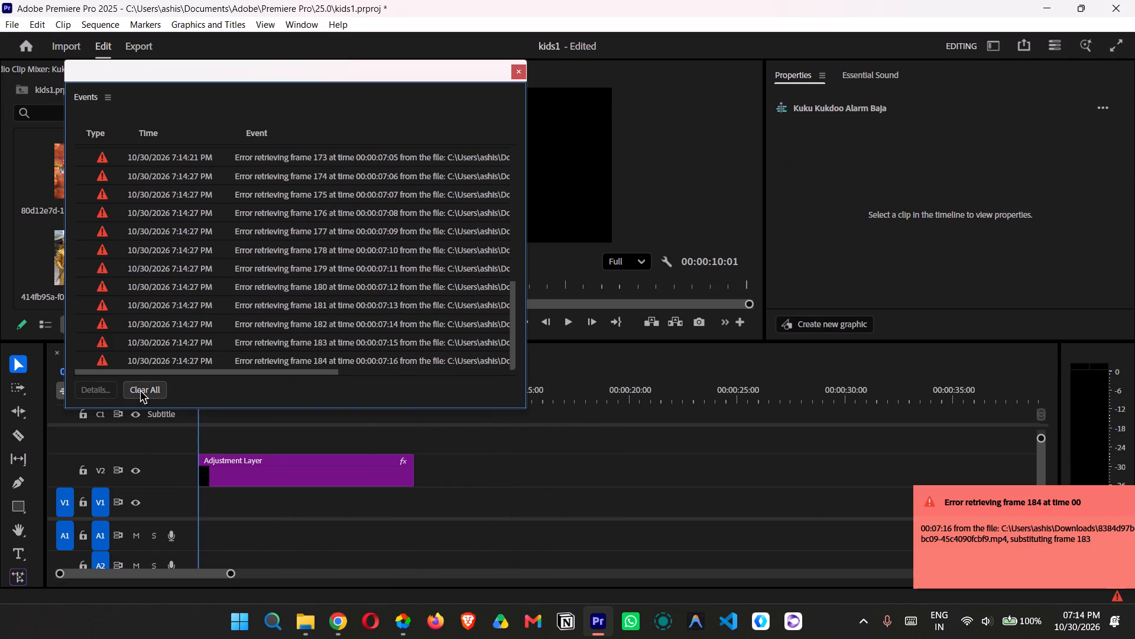
{"action": "left_click", "coordinate": [142, 389]}
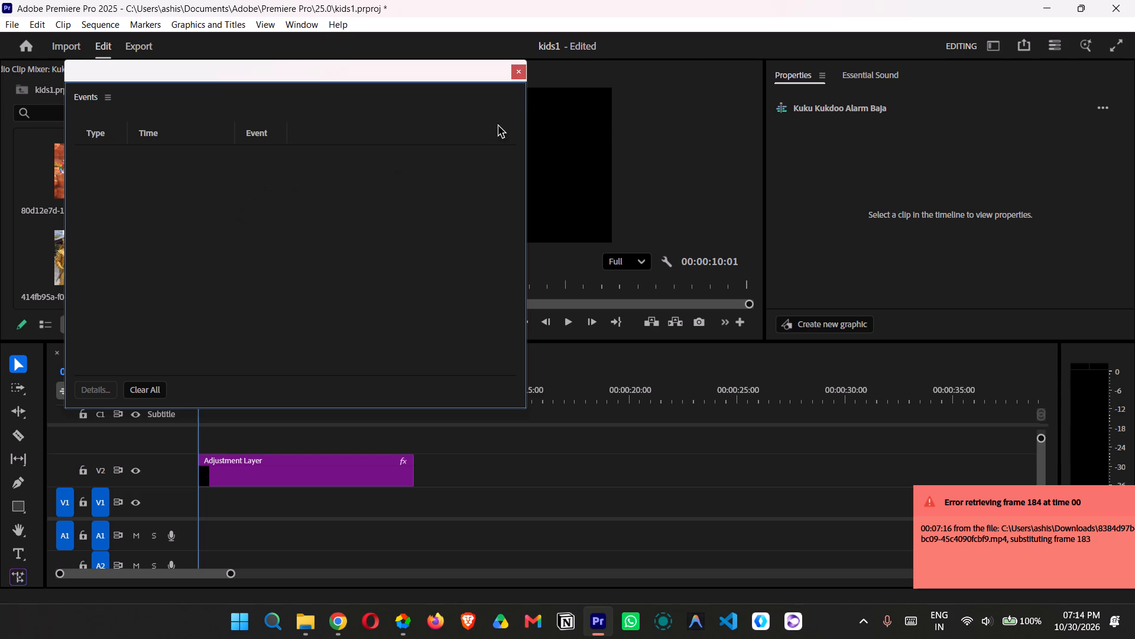
{"action": "left_click", "coordinate": [521, 73]}
{"action": "left_click_drag", "start_coordinate": [1123, 502], "coordinate": [1033, 503]}
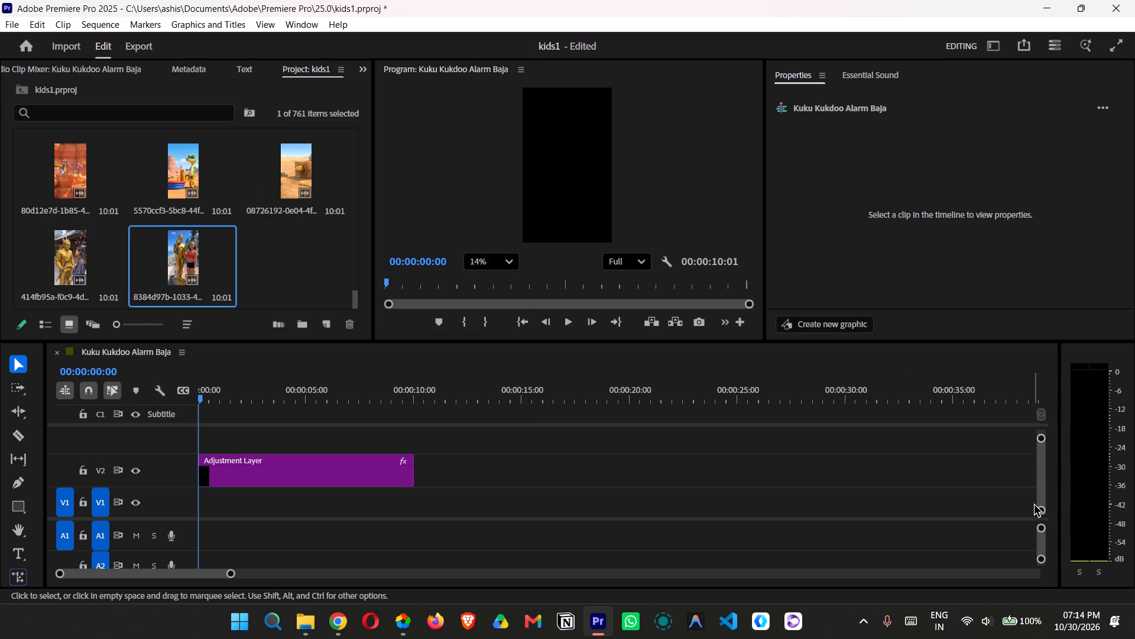
{"action": "left_click_drag", "start_coordinate": [1033, 503], "coordinate": [1033, 504]}
{"action": "left_click", "coordinate": [887, 481]}
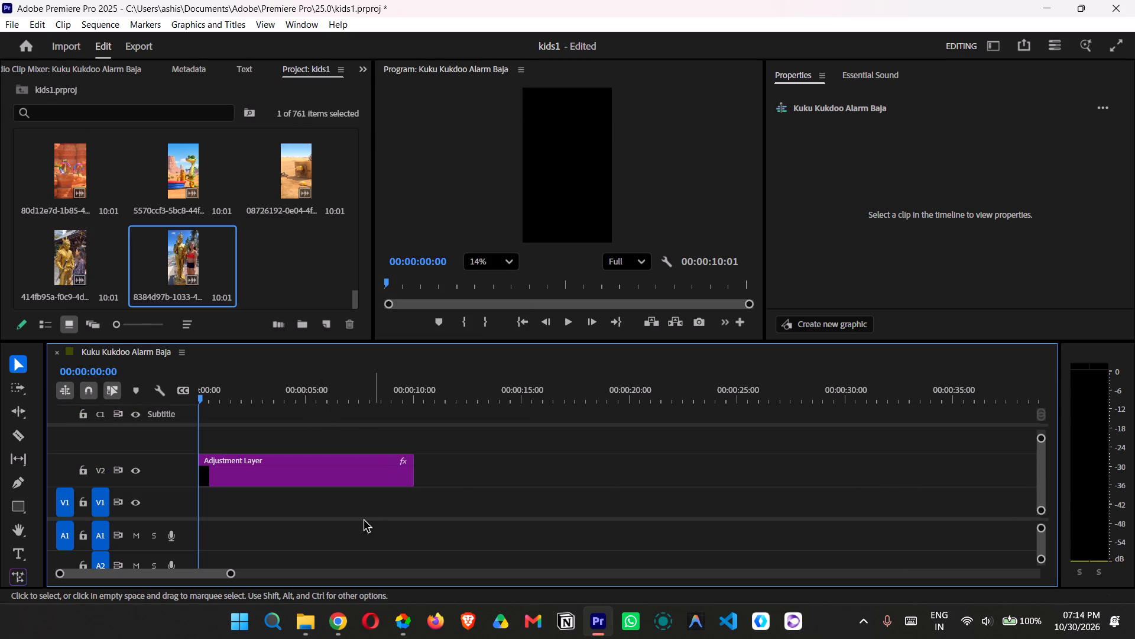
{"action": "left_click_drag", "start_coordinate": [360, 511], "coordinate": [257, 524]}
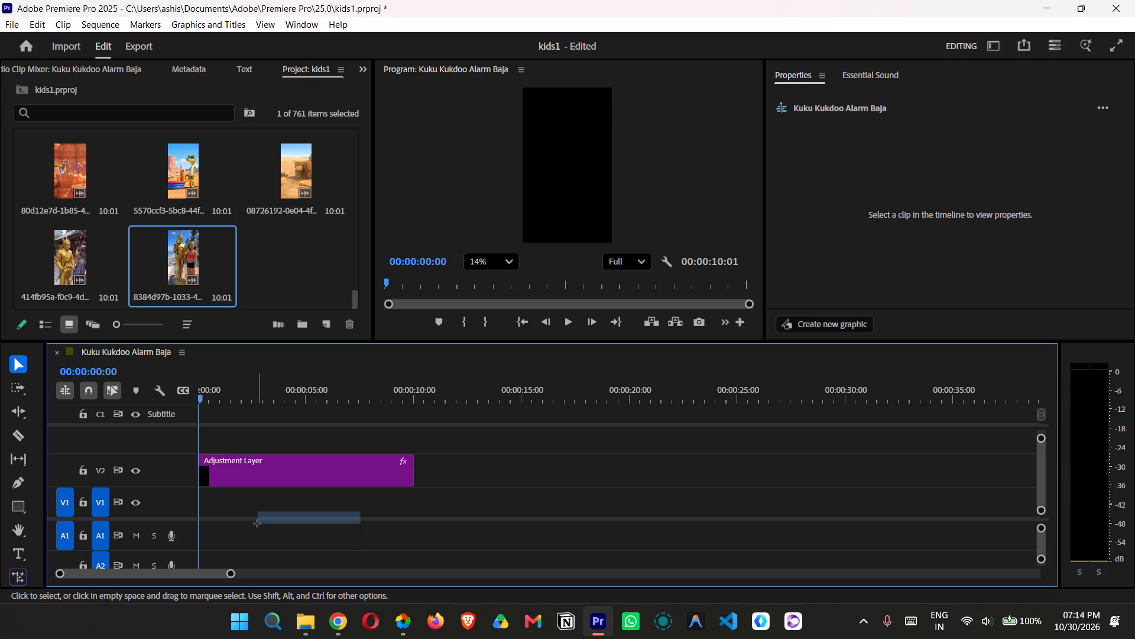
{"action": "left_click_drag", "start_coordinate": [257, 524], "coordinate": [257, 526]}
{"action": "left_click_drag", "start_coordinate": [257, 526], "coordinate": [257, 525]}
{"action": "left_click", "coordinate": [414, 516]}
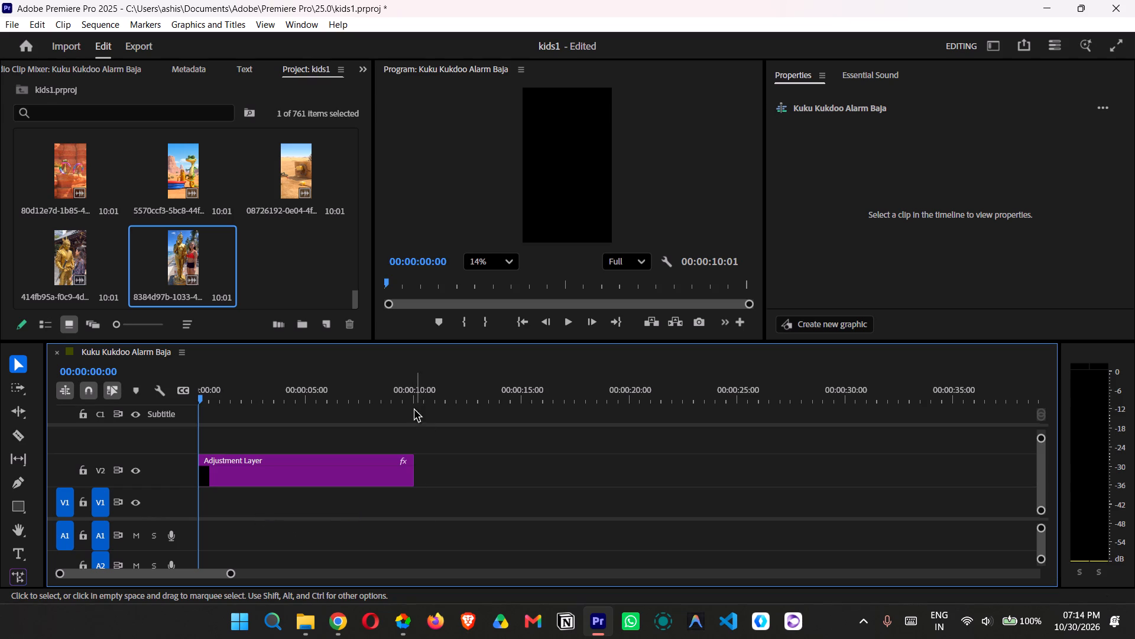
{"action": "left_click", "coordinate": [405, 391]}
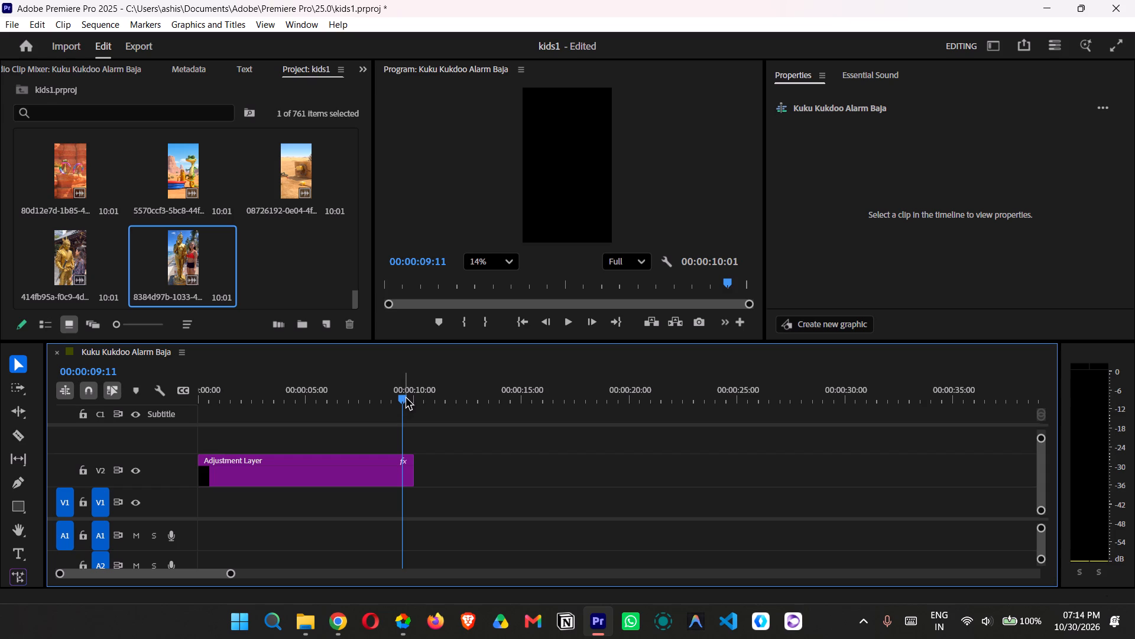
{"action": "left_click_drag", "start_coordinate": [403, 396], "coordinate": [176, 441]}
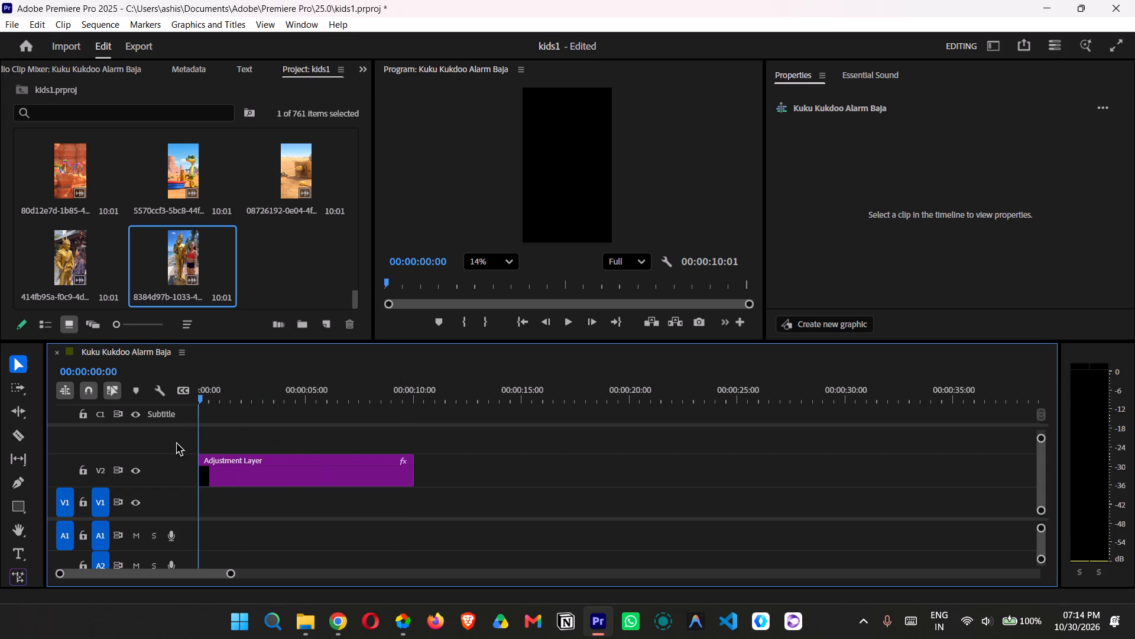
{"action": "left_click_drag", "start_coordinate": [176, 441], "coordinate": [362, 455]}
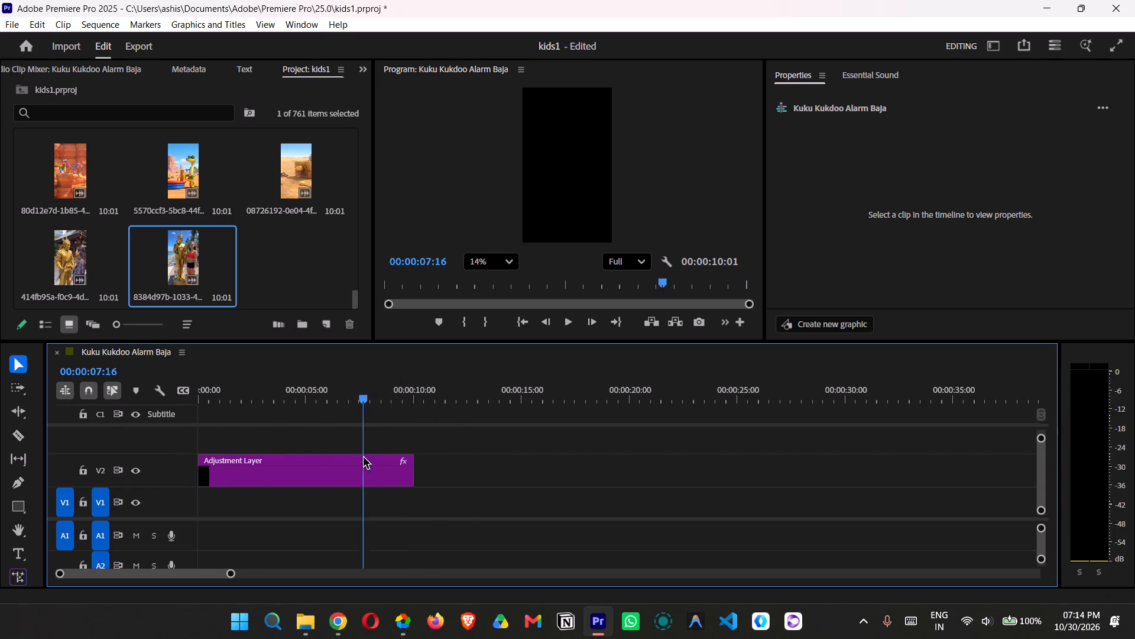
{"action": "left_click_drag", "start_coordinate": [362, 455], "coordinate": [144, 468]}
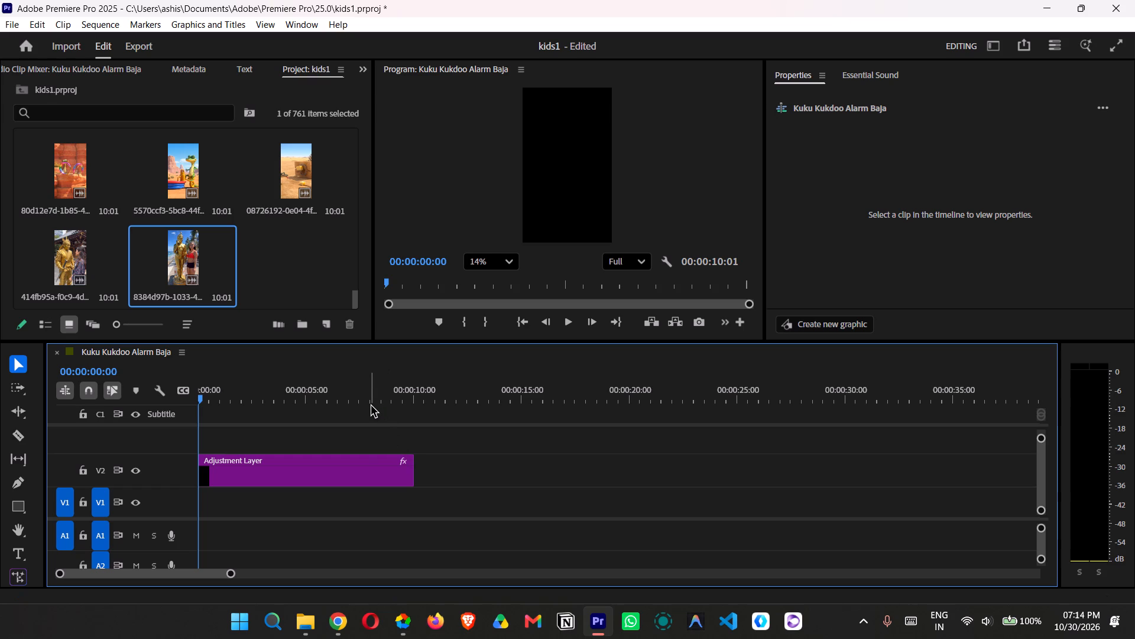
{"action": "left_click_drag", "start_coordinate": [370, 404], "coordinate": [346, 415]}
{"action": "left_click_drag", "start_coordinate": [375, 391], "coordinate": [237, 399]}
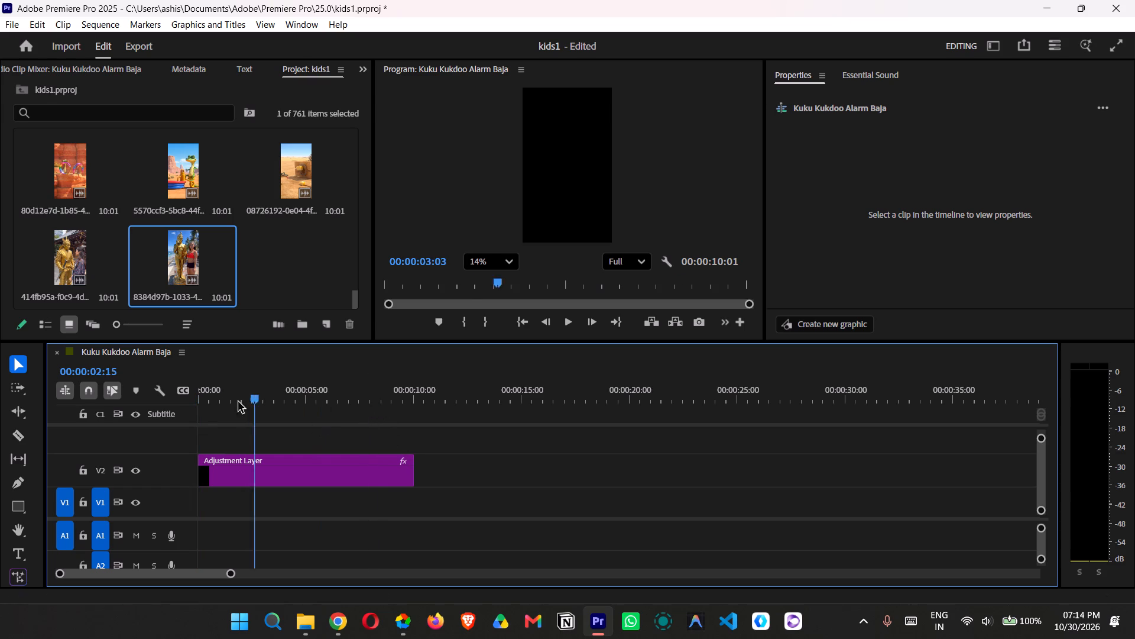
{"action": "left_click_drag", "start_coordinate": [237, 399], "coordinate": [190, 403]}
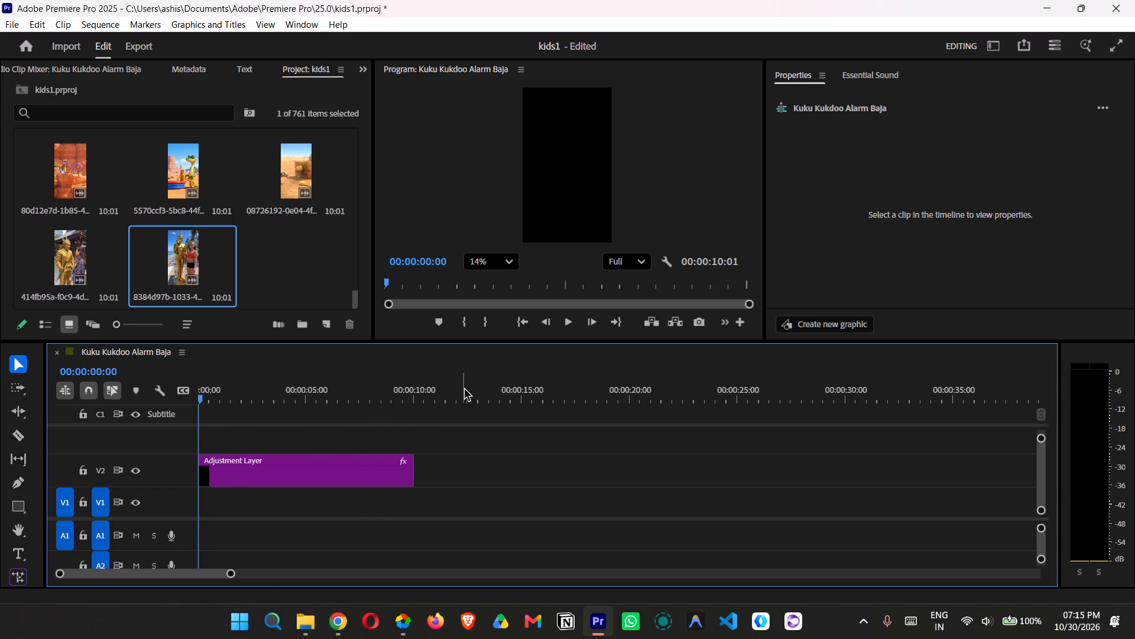
Switch to Chrome and check the video being generated on the loremotion.com page.
{"action": "left_click", "coordinate": [339, 624]}
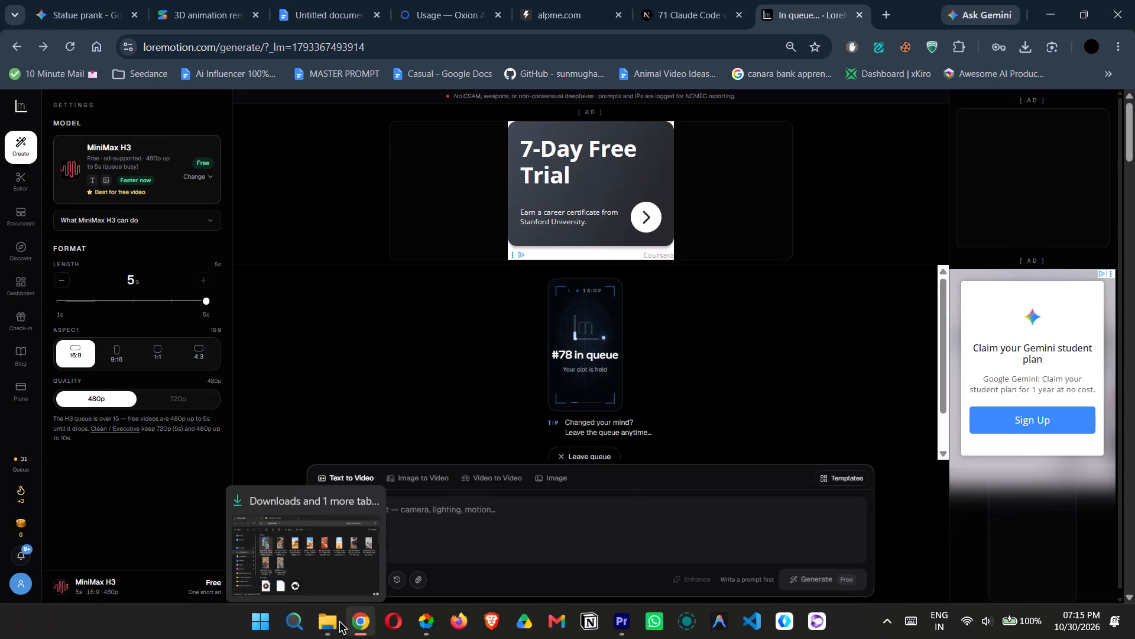
{"action": "left_click", "coordinate": [693, 343]}
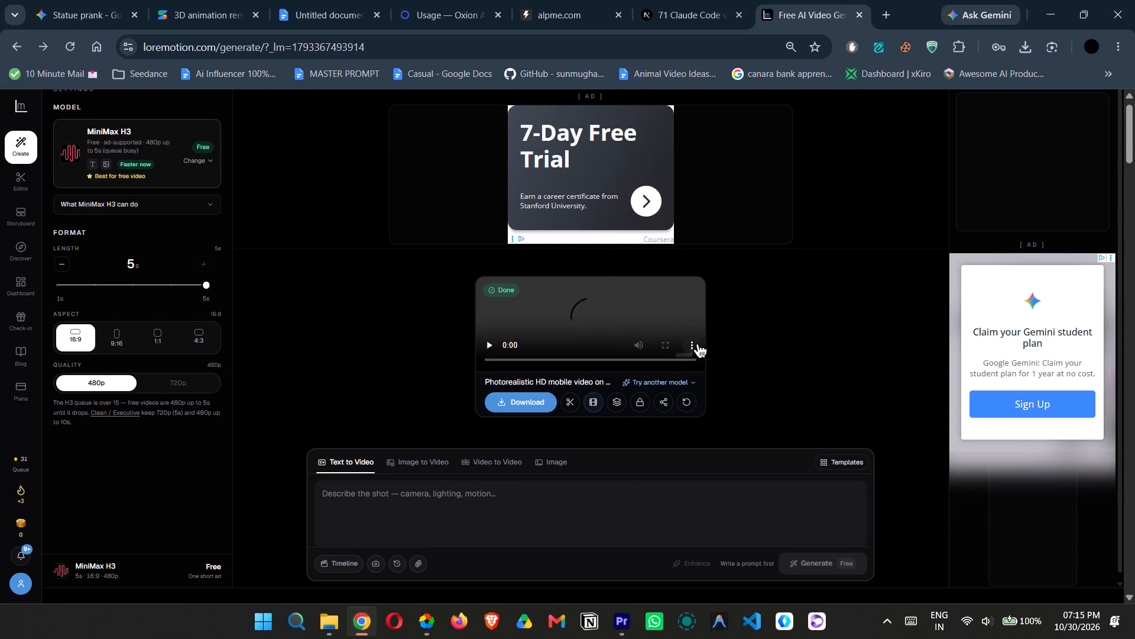
Open the Audific Mix 2.0 (Wild LOL's) Chrome profile in its own window.
{"action": "left_click", "coordinate": [738, 341]}
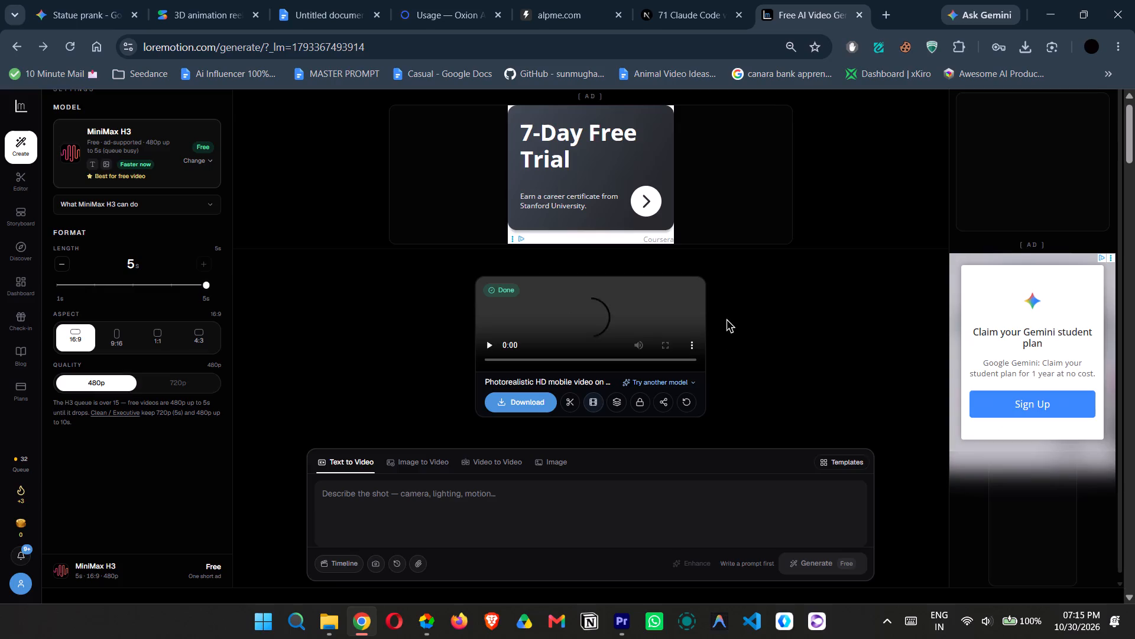
{"action": "left_click", "coordinate": [1088, 51]}
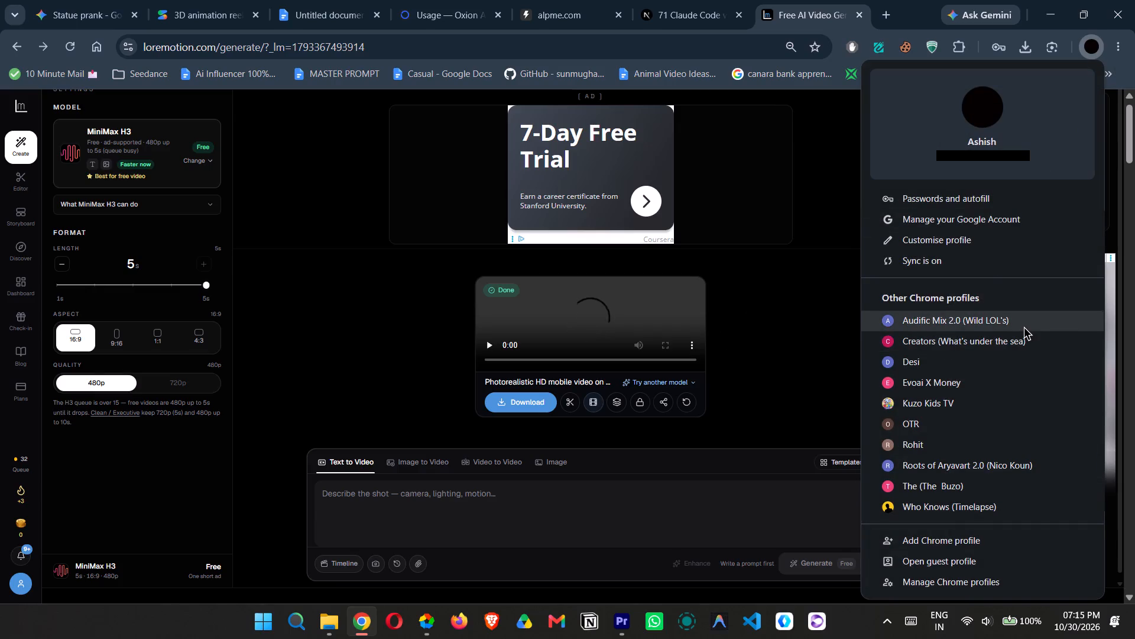
{"action": "left_click", "coordinate": [1023, 325]}
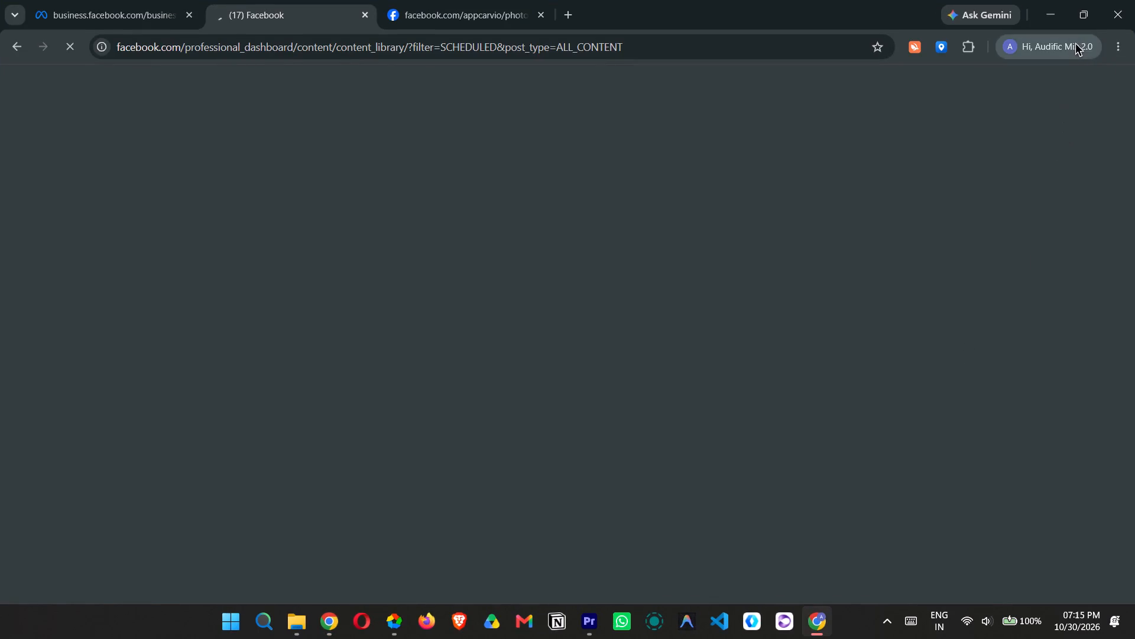
Open the Who Knows (Timelapse) Chrome profile and bring up its Meta Business Suite page.
{"action": "left_click", "coordinate": [1074, 42]}
{"action": "scroll", "coordinate": [979, 557], "scroll_direction": "down", "scroll_amount": 1}
{"action": "left_click", "coordinate": [989, 531]}
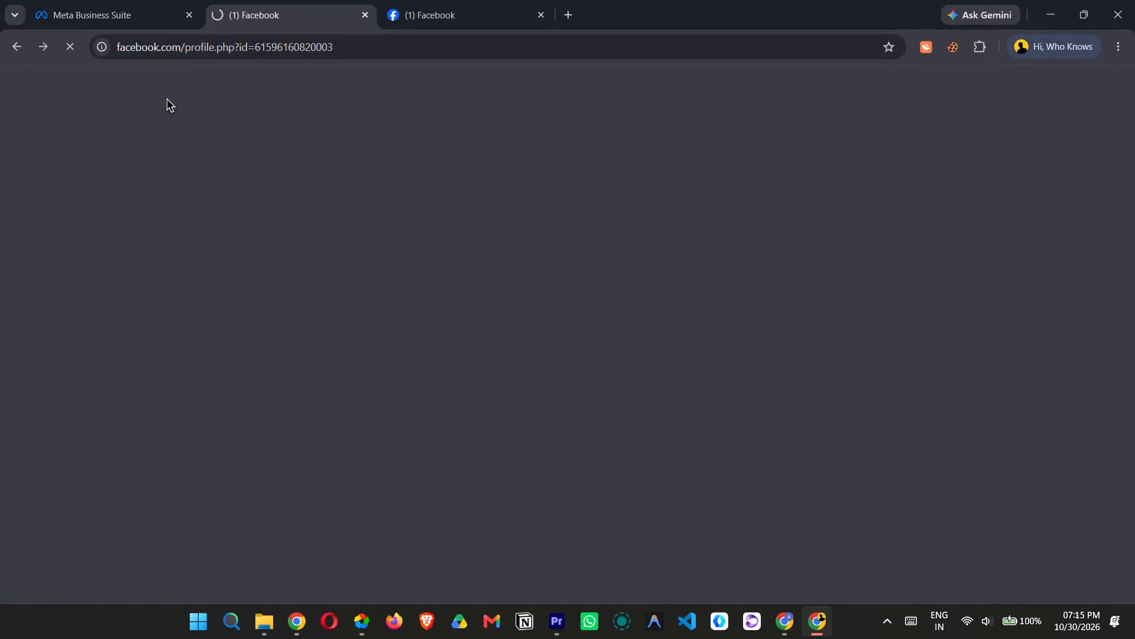
{"action": "left_click", "coordinate": [145, 7]}
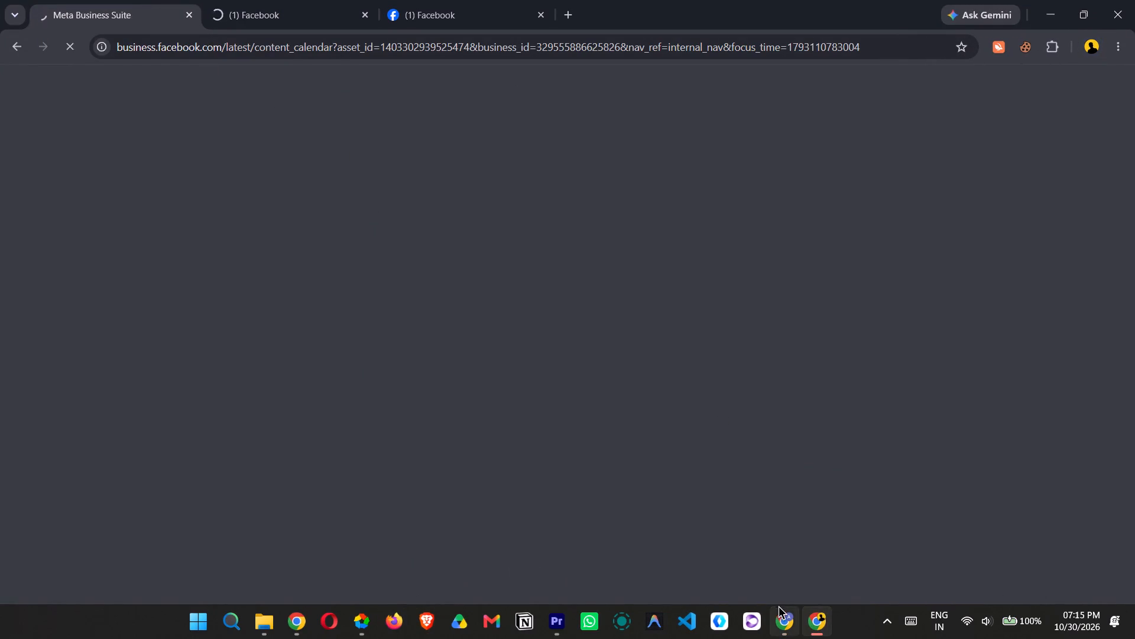
Switch back to the Audific Mix 2.0 profile's Chrome window.
{"action": "left_click", "coordinate": [780, 621]}
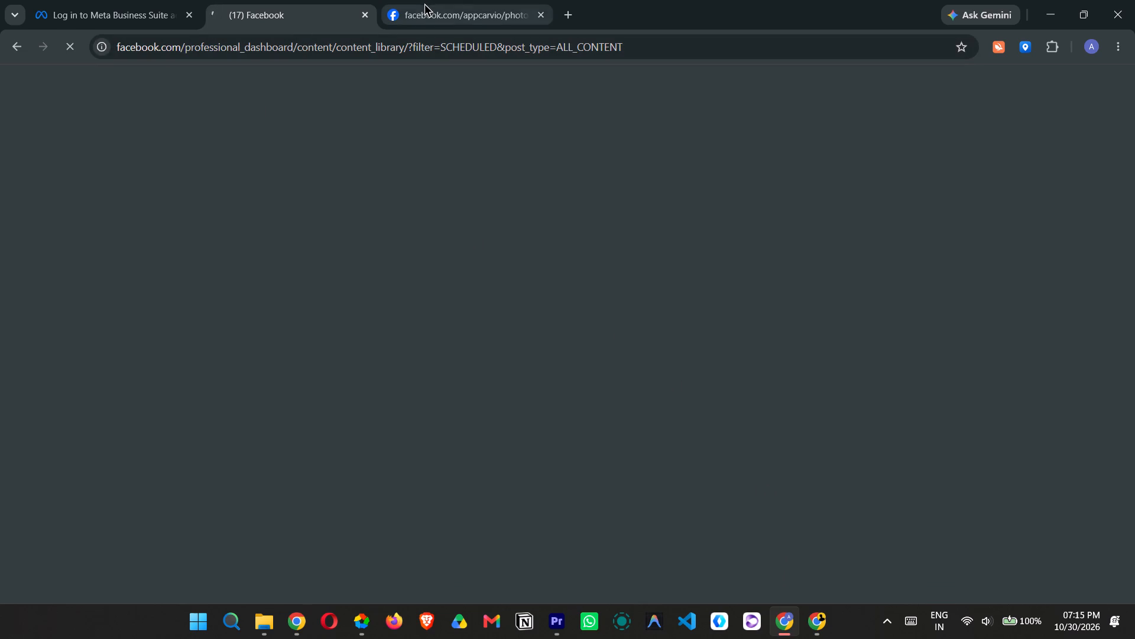